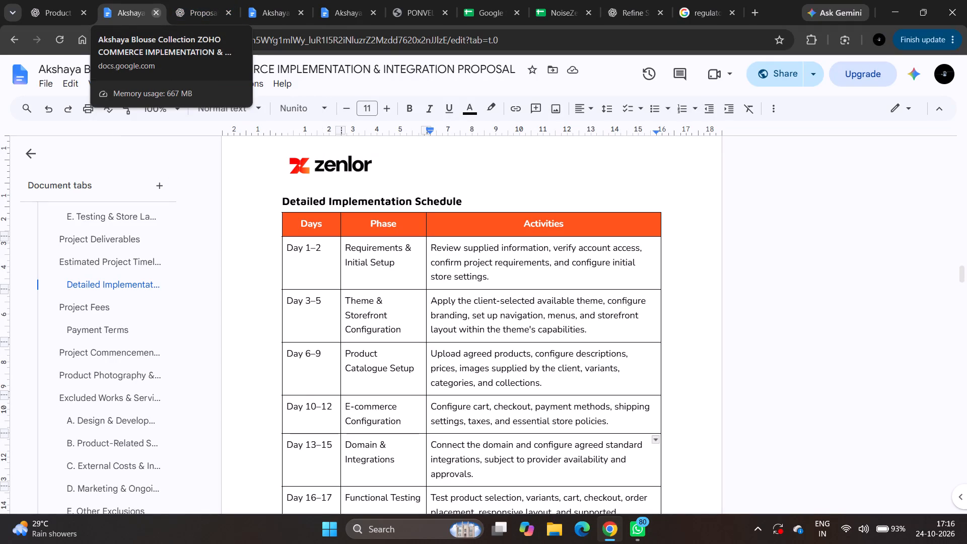
Check the Akshaya product management and Meta Ads proposals, and close the Akshaya Zoho Commerce implementation proposal.
left_click(321, 6)
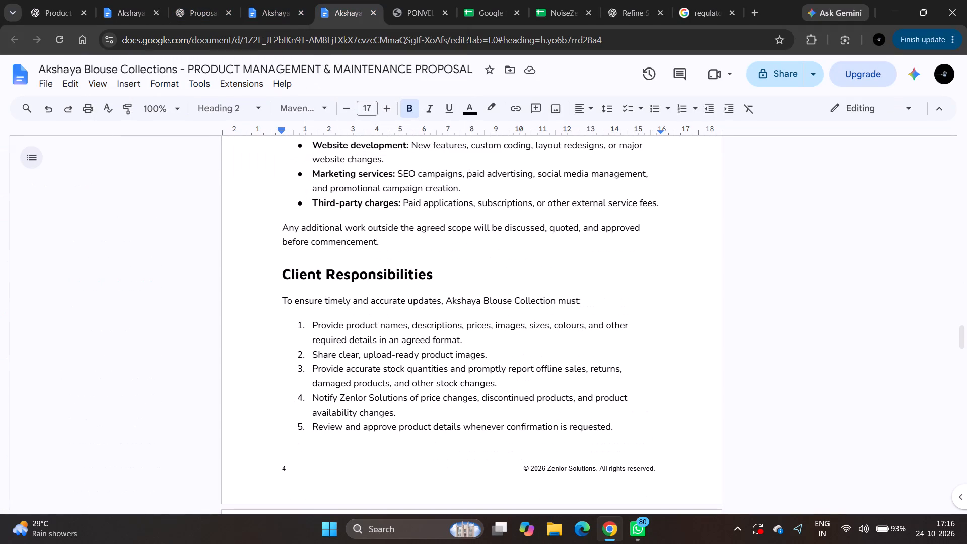
left_click(272, 7)
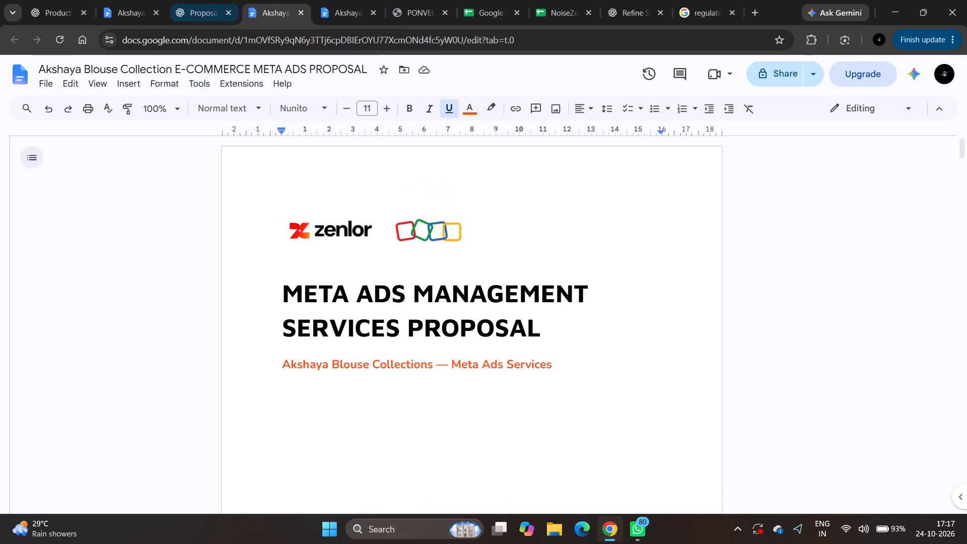
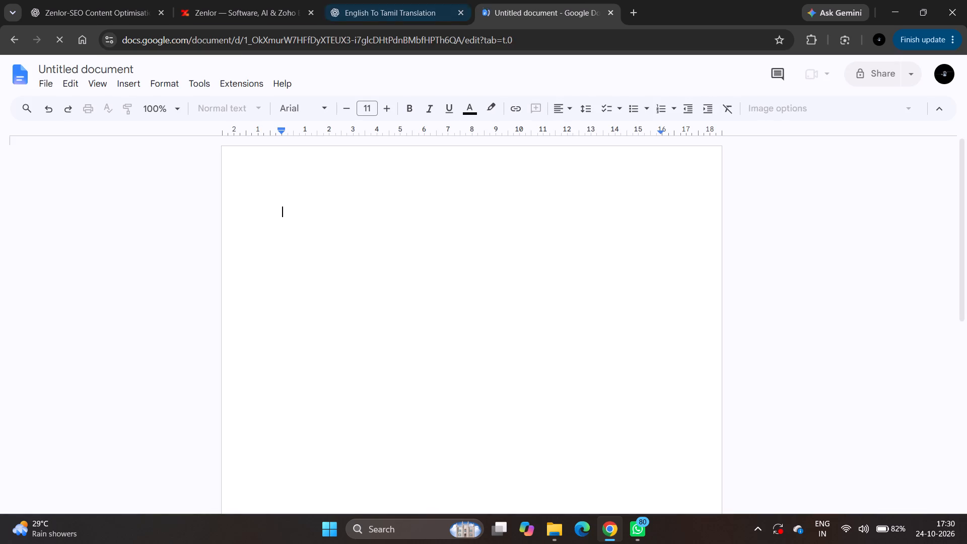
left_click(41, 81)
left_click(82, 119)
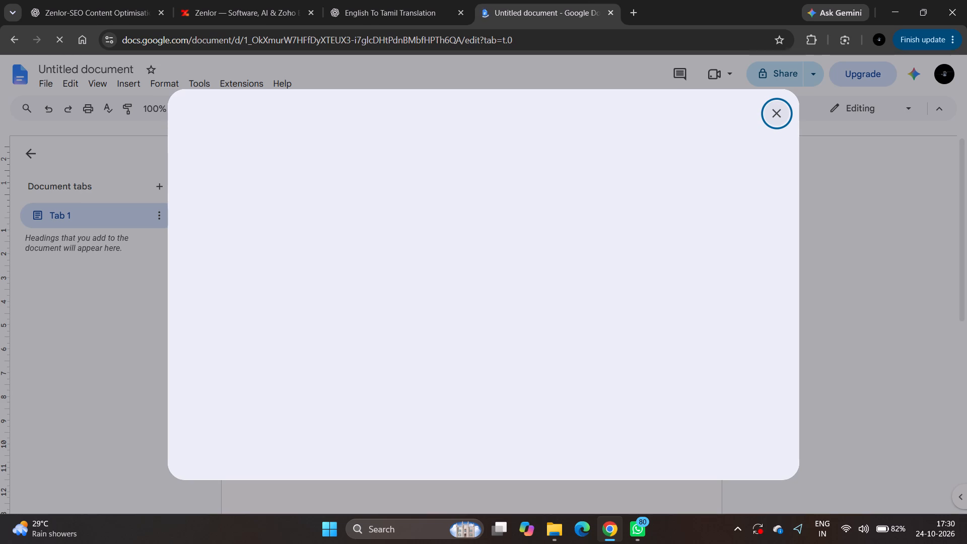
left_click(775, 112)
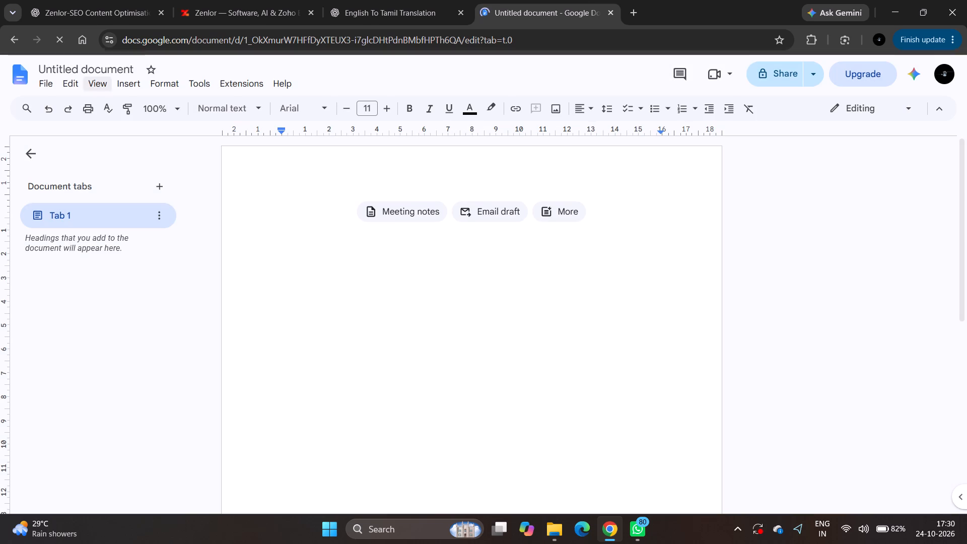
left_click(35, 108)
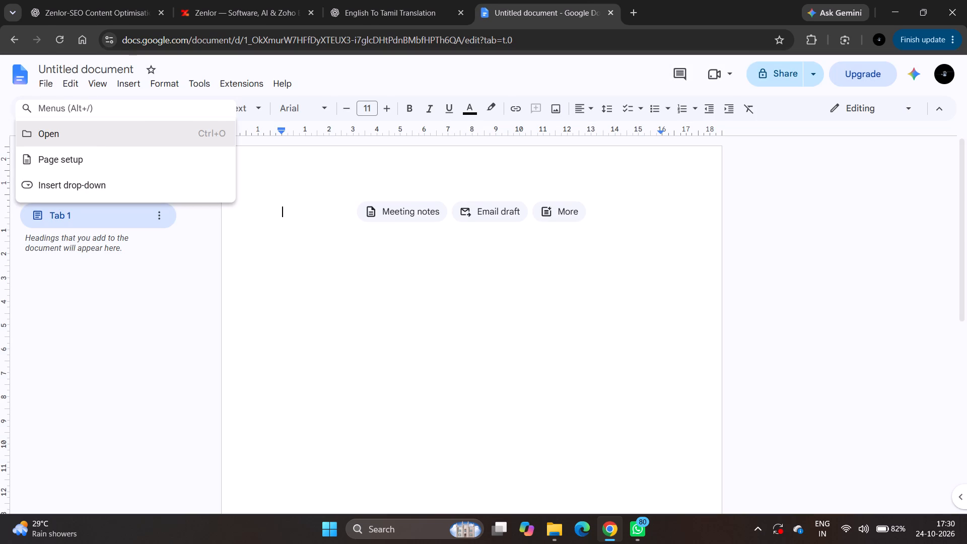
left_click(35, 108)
Leave the blank document and go to the Google Docs home page.
left_click(21, 70)
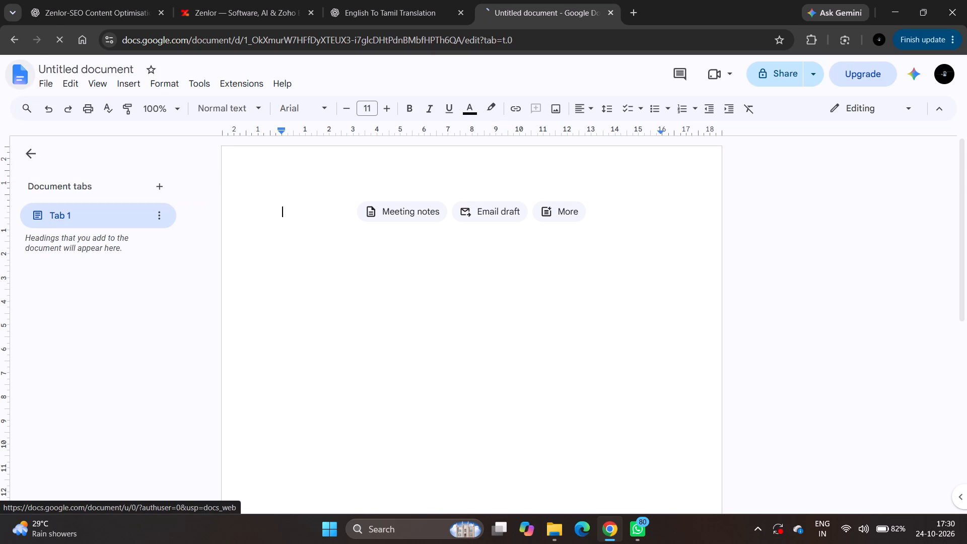
left_click(46, 79)
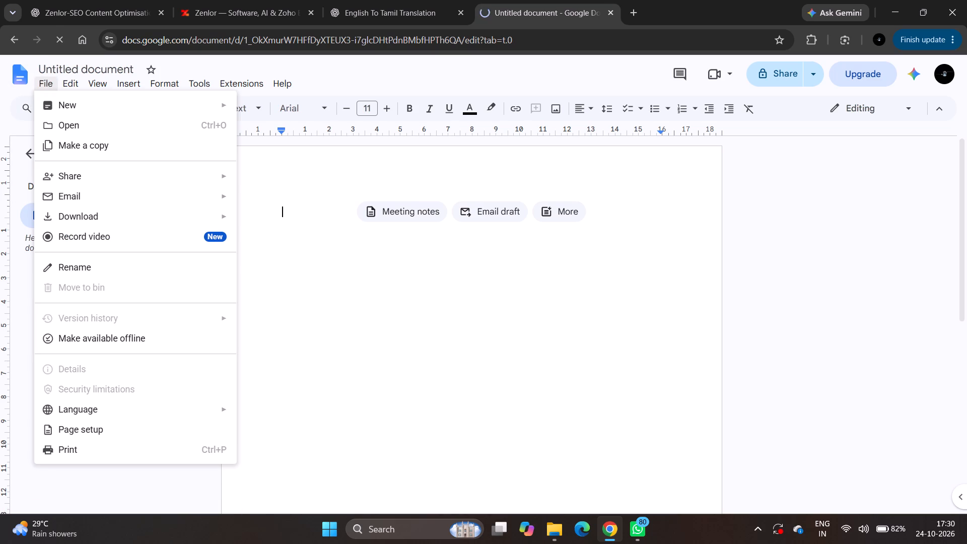
left_click(113, 129)
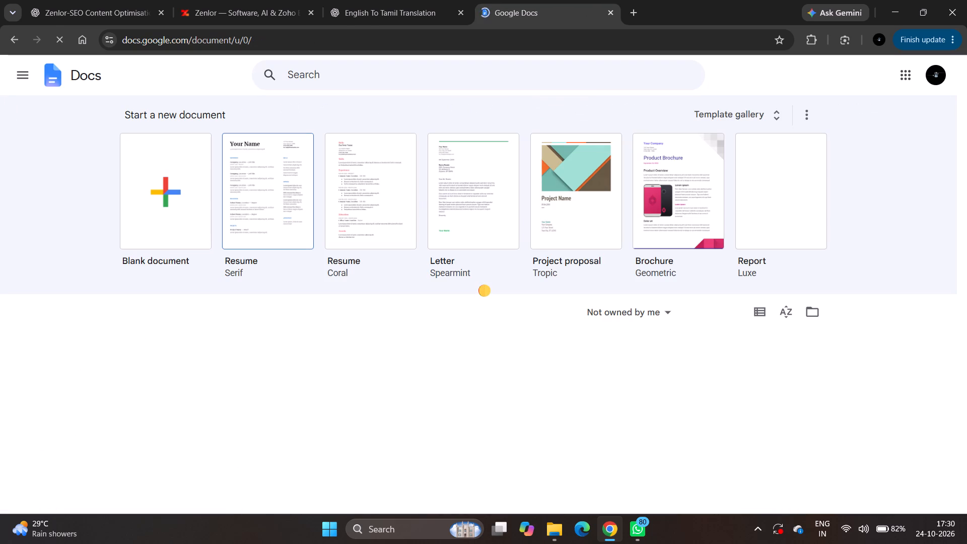
Look through the recent documents list for the Akshaya Blouse Collection Zoho Commerce proposal.
scroll(360, 359, "down", 1)
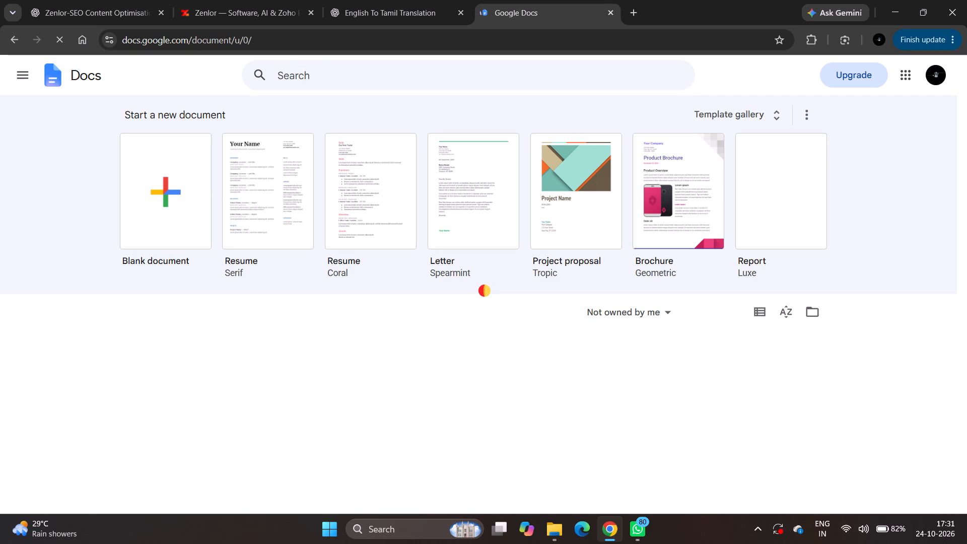
scroll(360, 359, "down", 1)
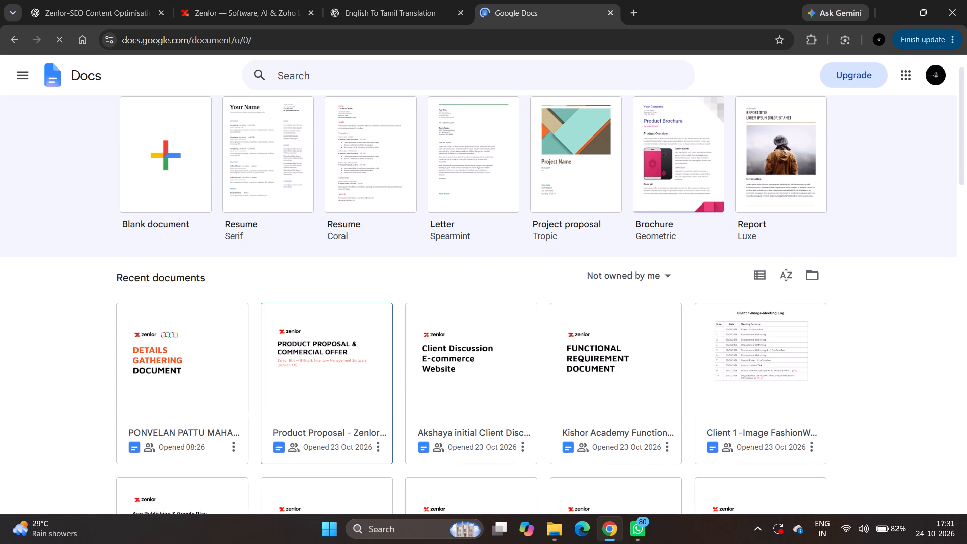
scroll(332, 366, "down", 1)
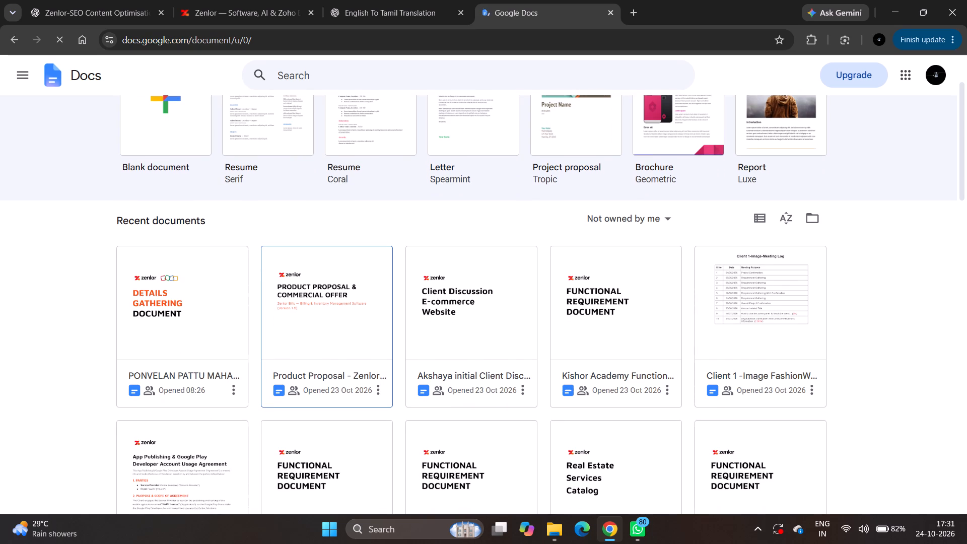
scroll(332, 366, "down", 2)
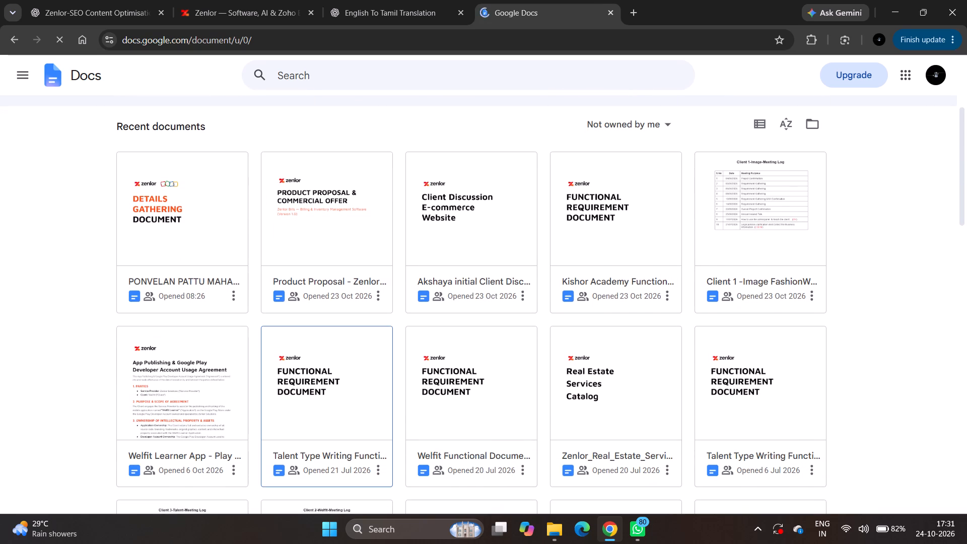
scroll(332, 366, "up", 5)
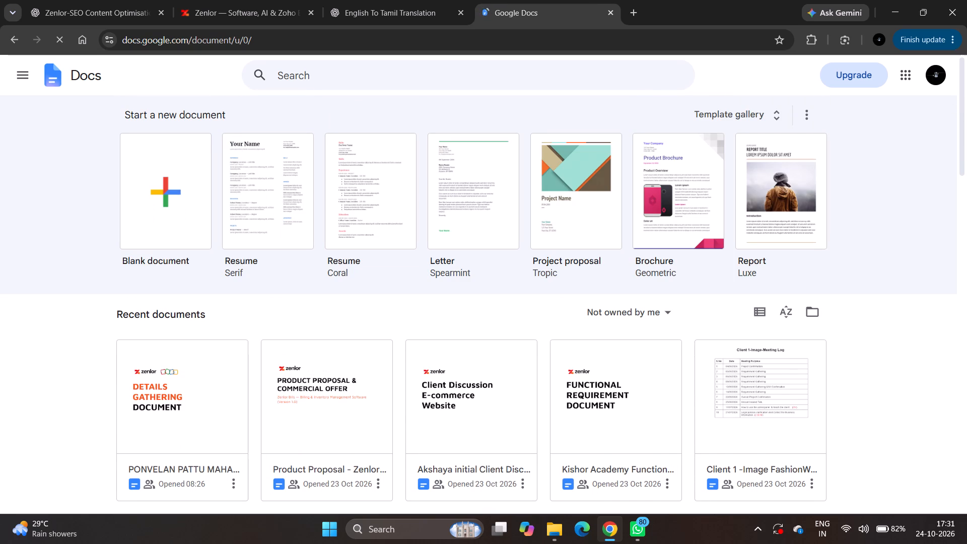
left_click(35, 73)
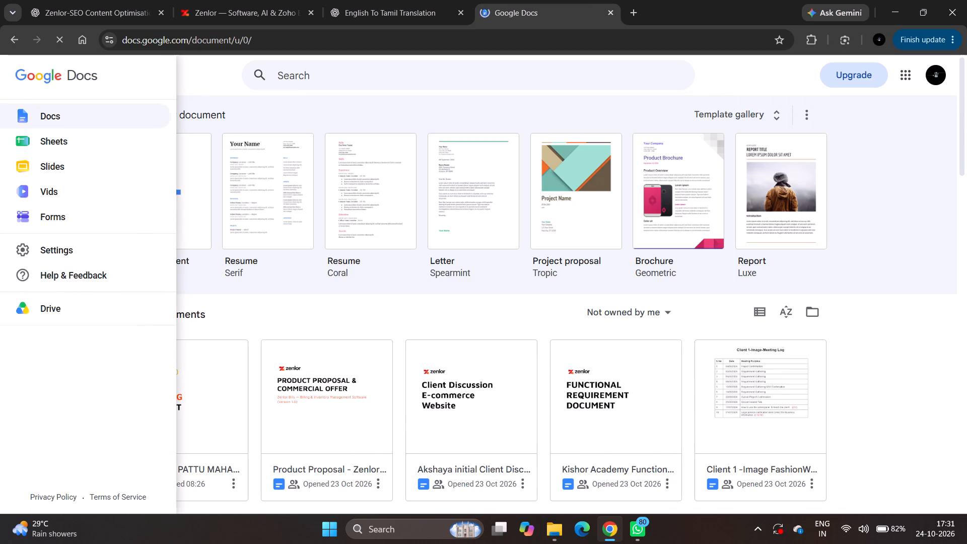
left_click(186, 81)
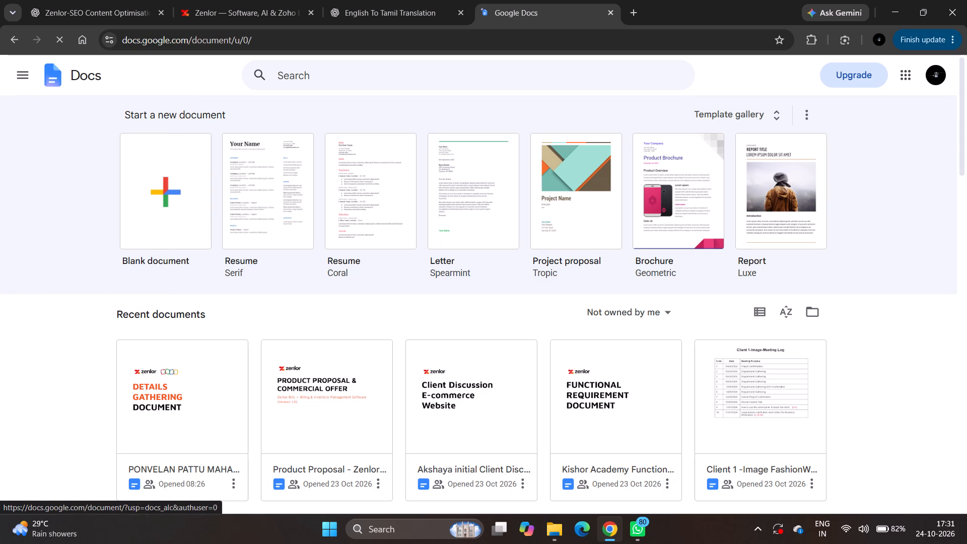
left_click(30, 78)
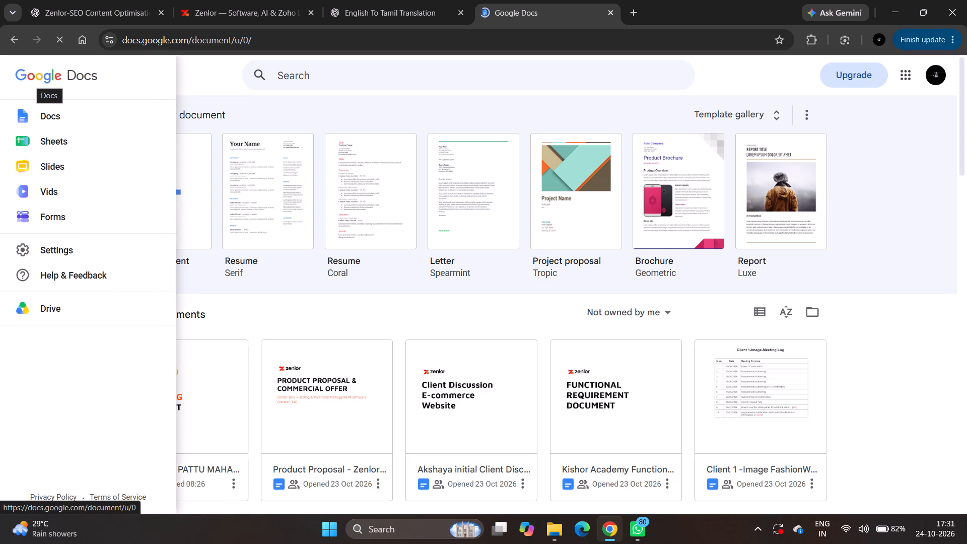
left_click(198, 70)
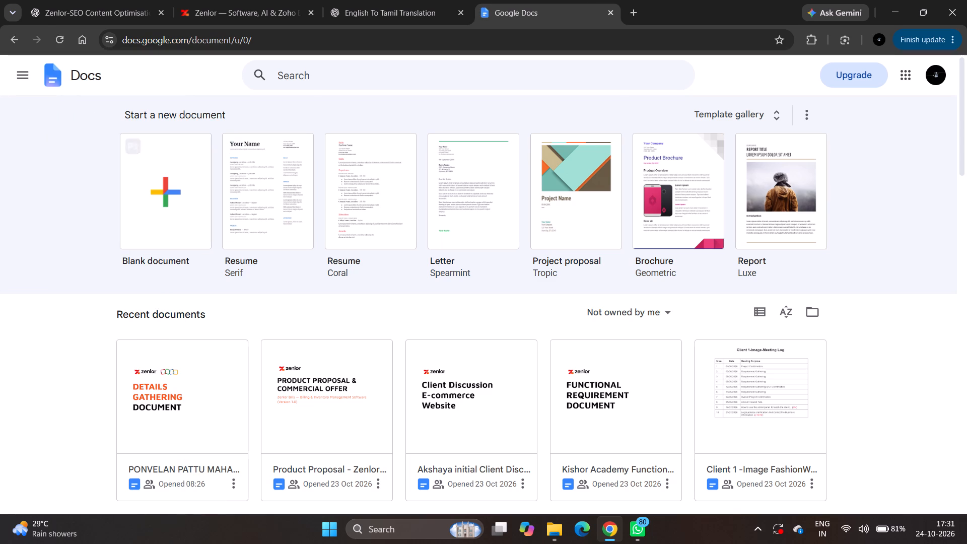
scroll(262, 291, "down", 4)
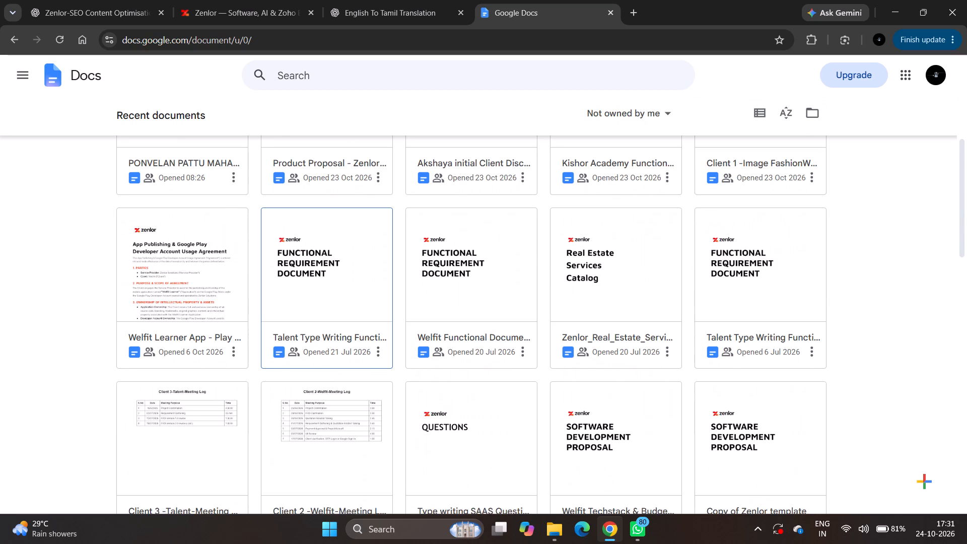
scroll(262, 291, "down", 4)
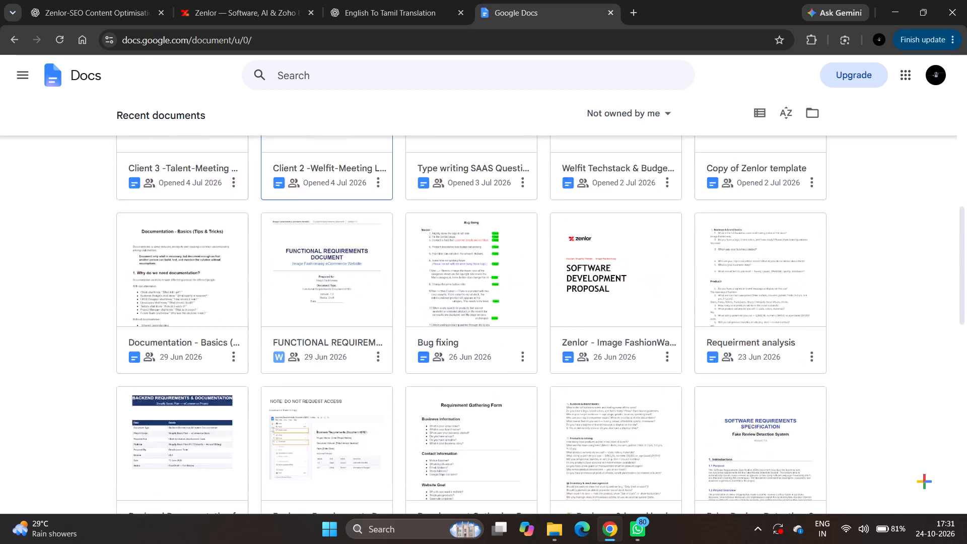
scroll(262, 291, "down", 1)
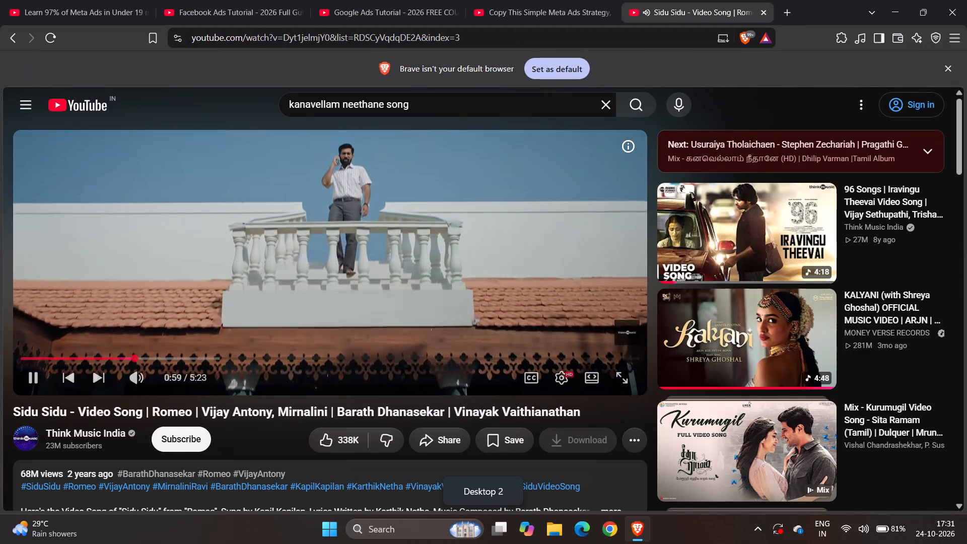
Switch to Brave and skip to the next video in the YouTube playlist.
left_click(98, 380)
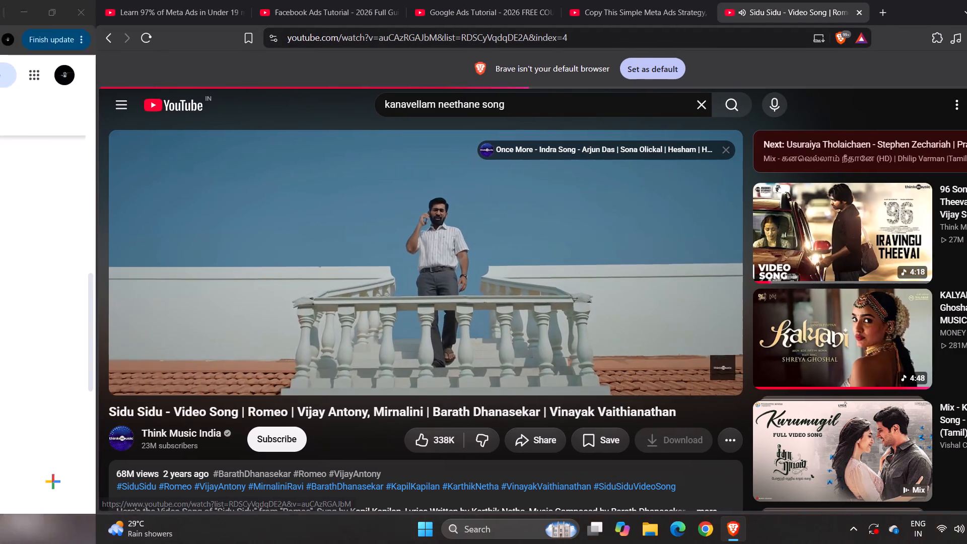
Back in Google Docs, search for "akshaya" and open the Akshaya Blouse Collection ZOHO COMMERCE IMPLEMENTATION & INTEGRATION PROPOSAL.
scroll(268, 417, "up", 6)
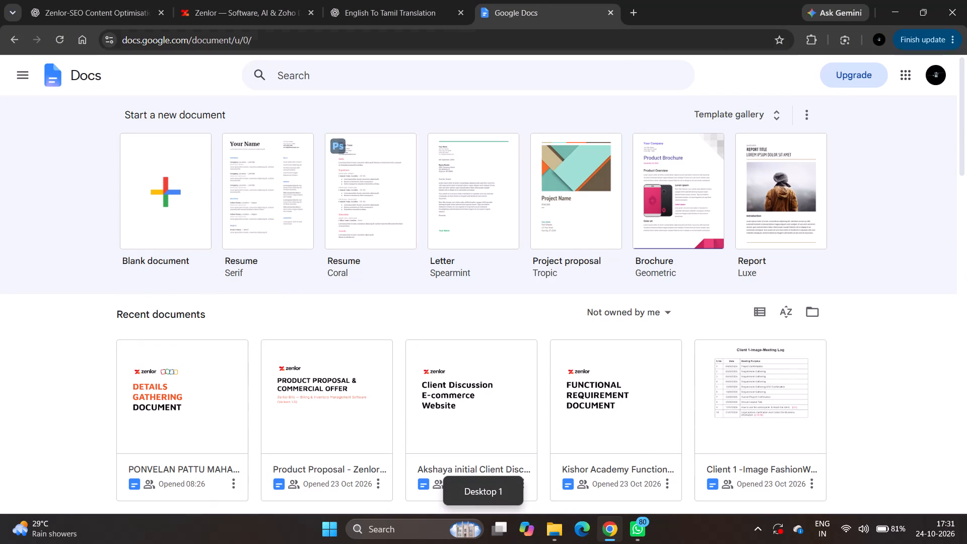
left_click(351, 82)
left_click(363, 78)
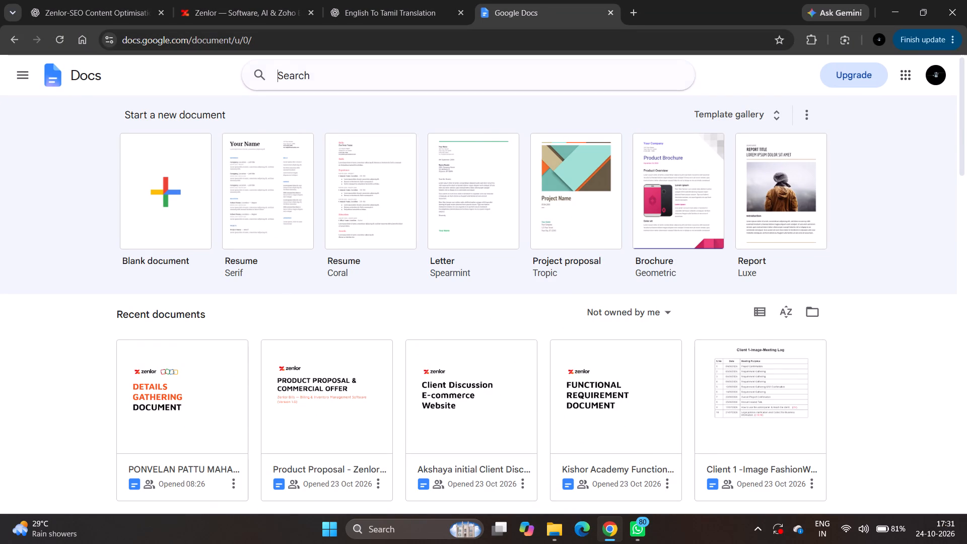
type("akshaya")
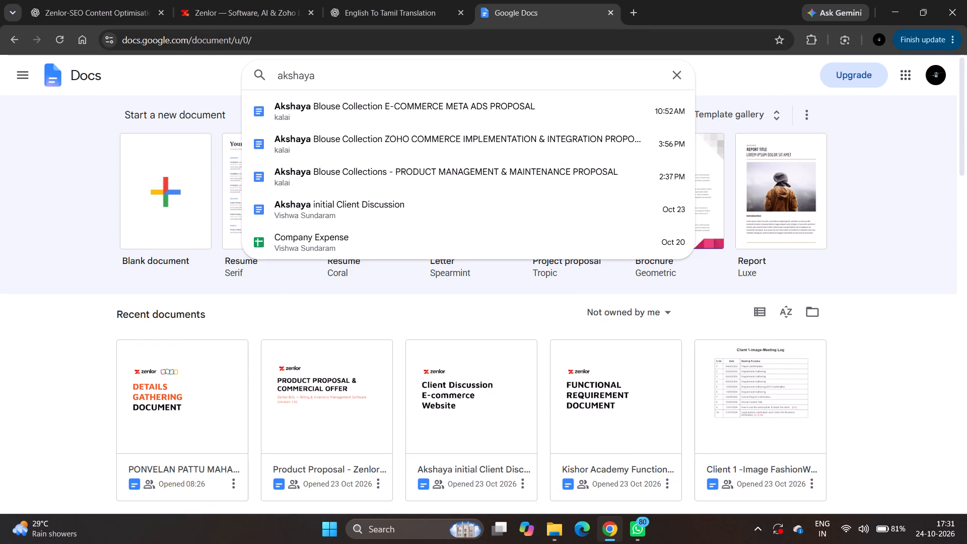
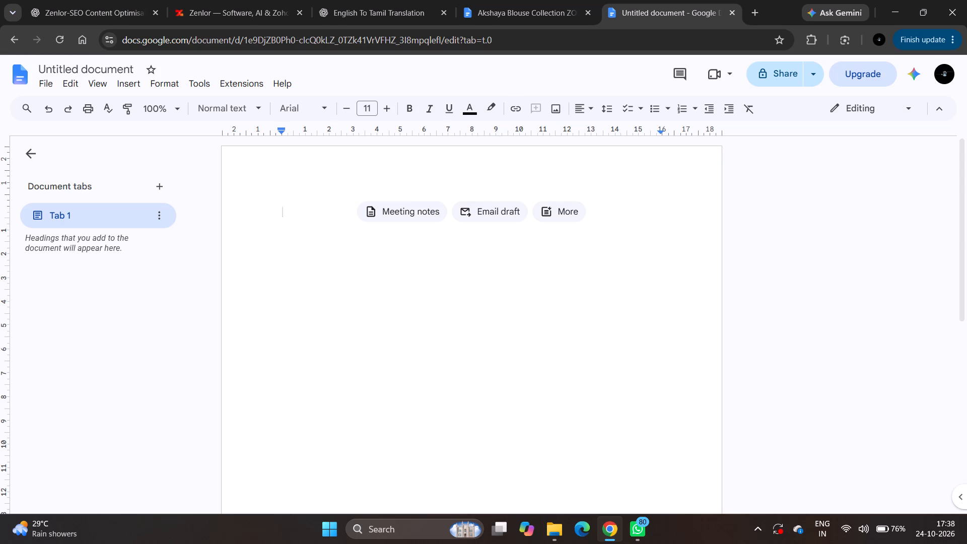
Paste the copied Tamil translation into the blank document and remove the trailing empty line.
key("Return")
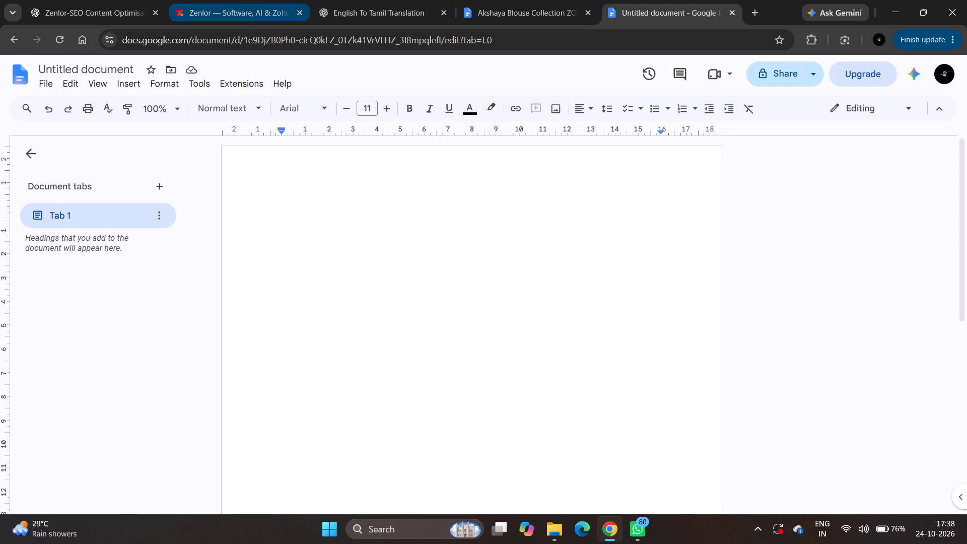
key("BackSpace")
key("BackSpace")
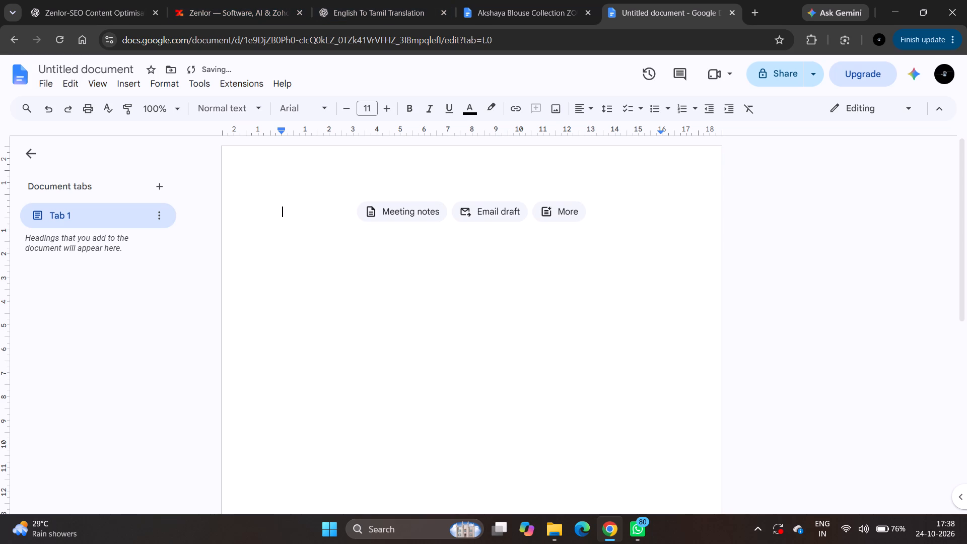
key("ctrl+v")
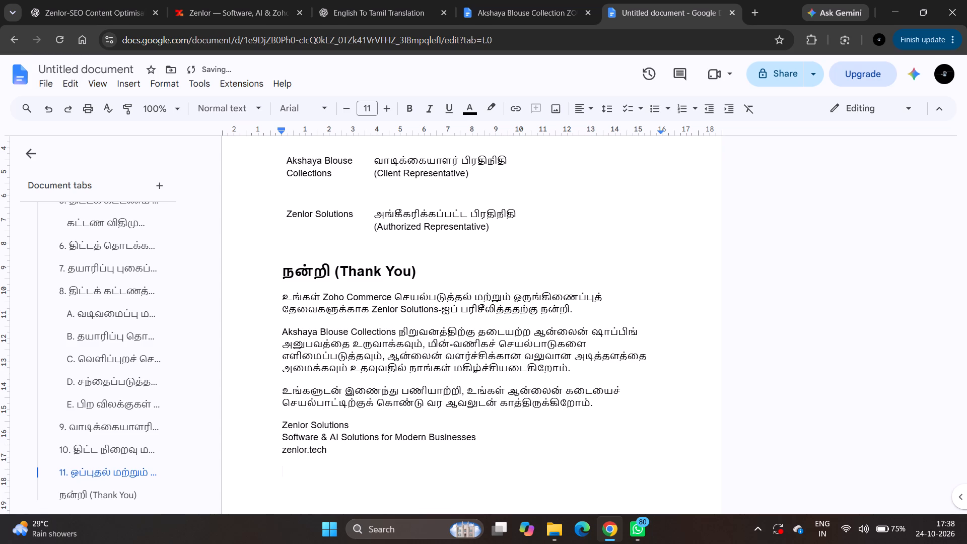
key("BackSpace")
Give all cells of the Approval & Sign-off table in section 11 visible black borders by setting a border width.
scroll(344, 434, "up", 3)
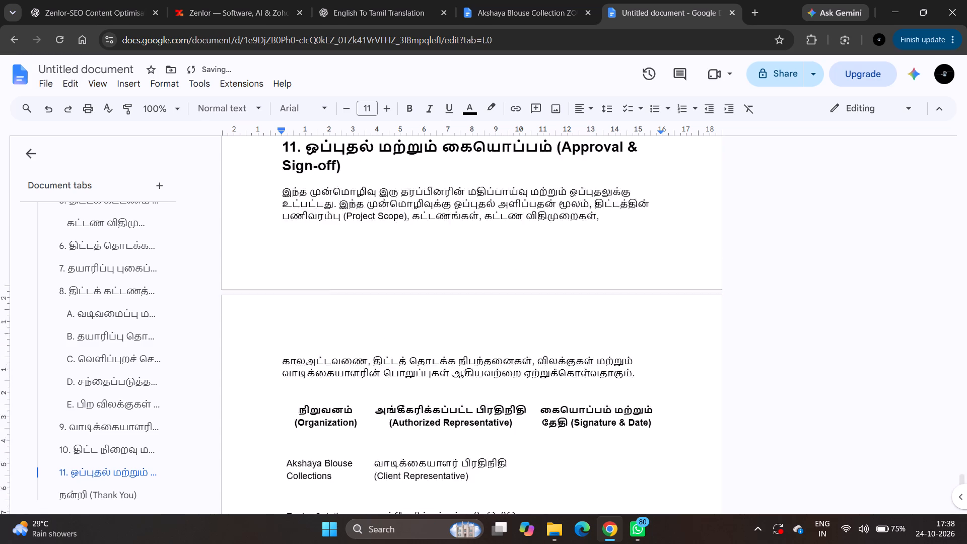
scroll(344, 434, "down", 3)
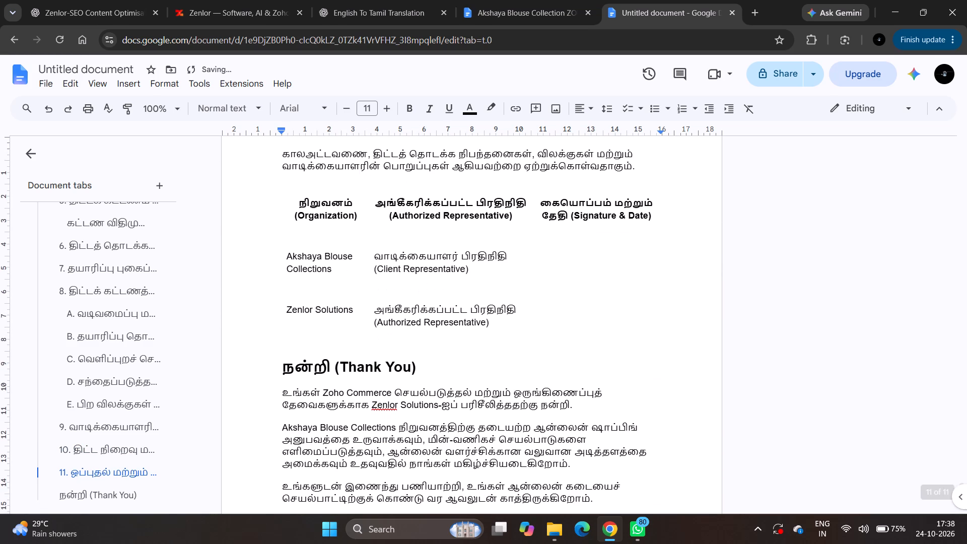
left_click_drag(295, 202, 568, 311)
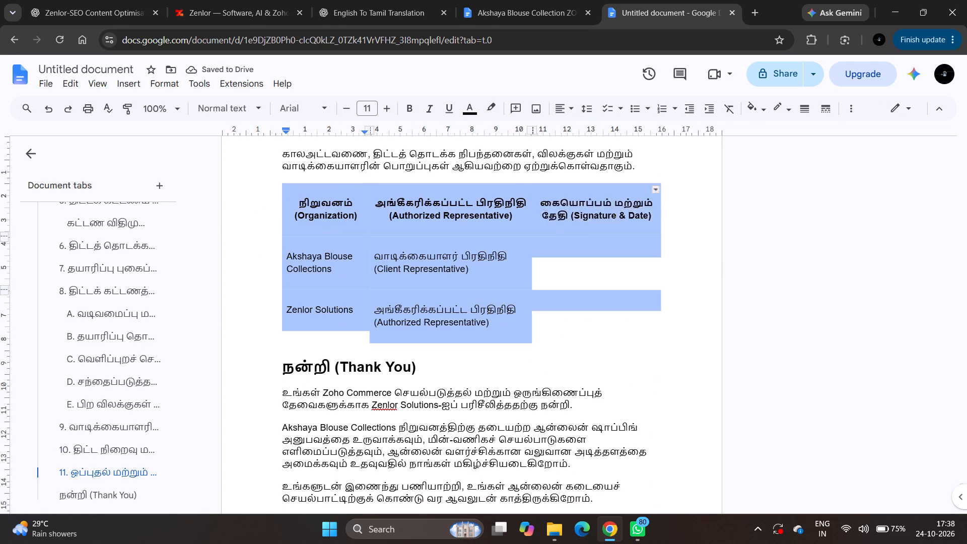
left_click_drag(568, 311, 606, 311)
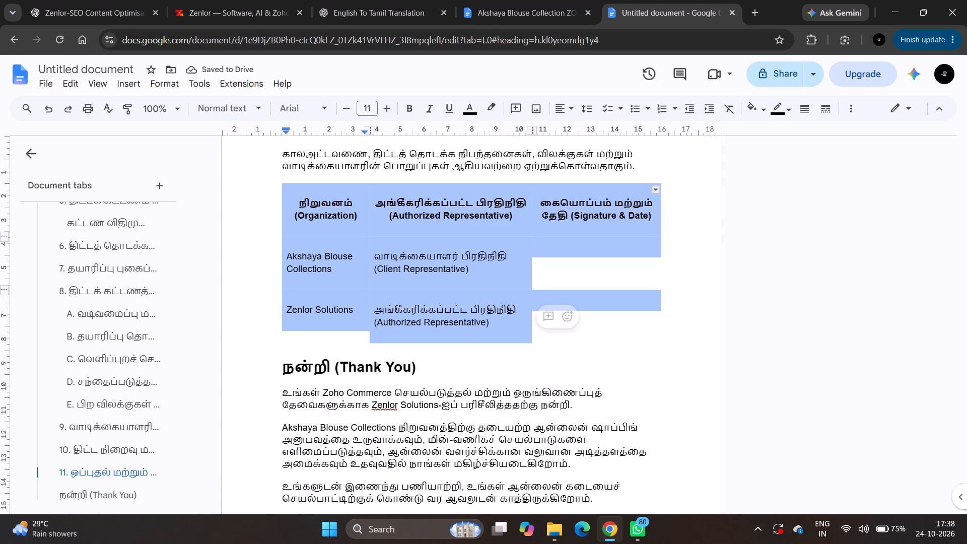
left_click(653, 189)
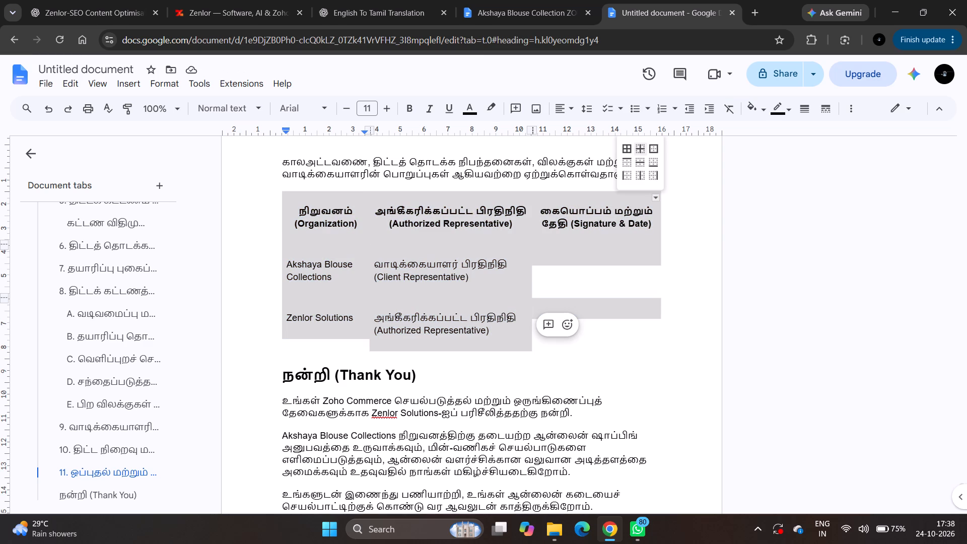
left_click(627, 146)
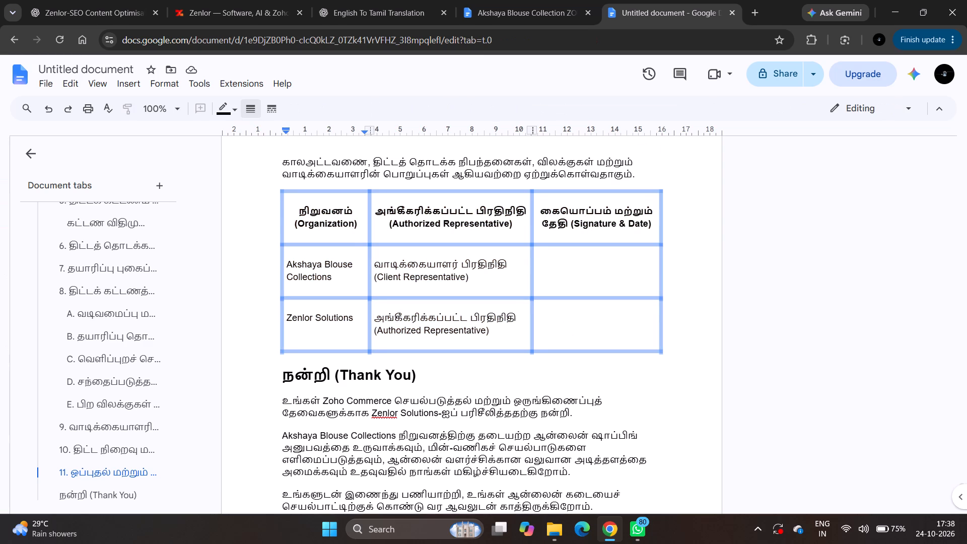
left_click(247, 107)
left_click(261, 148)
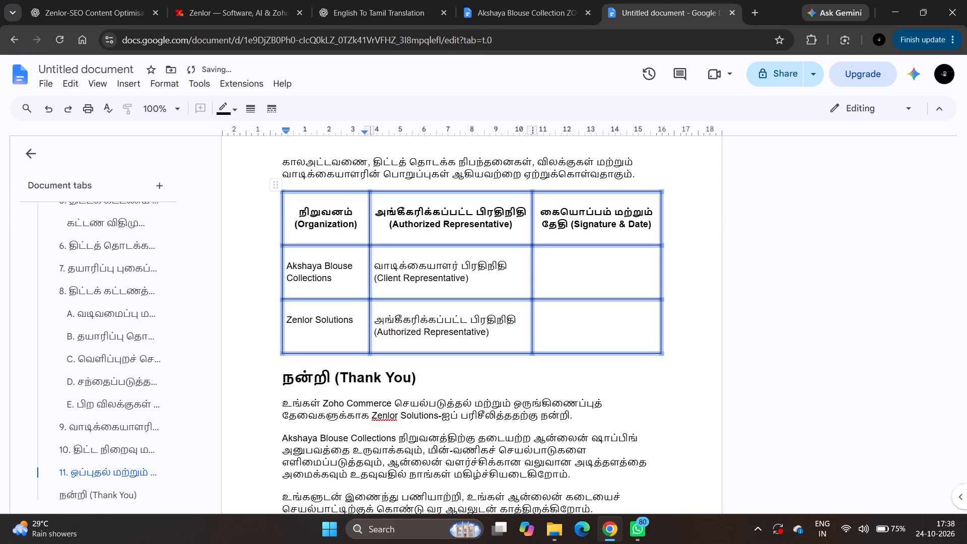
Set the sign-off table's header row text colour to white.
left_click_drag(295, 221, 554, 234)
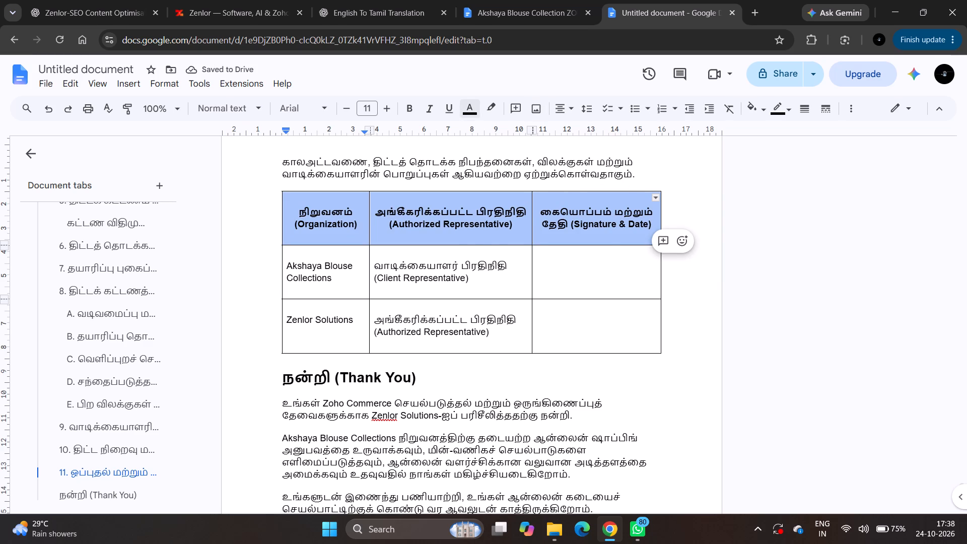
left_click(471, 105)
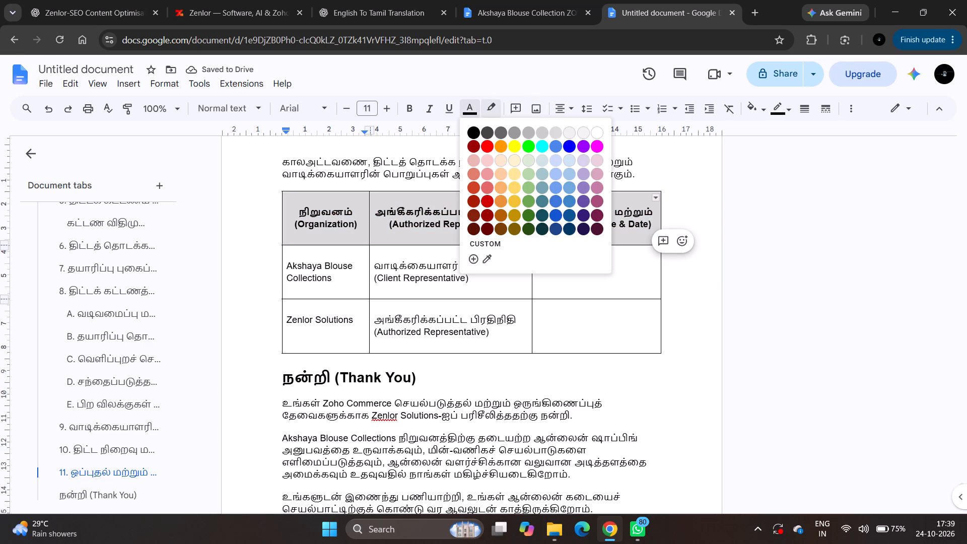
left_click(595, 132)
Open the custom colour picker for the sign-off table's header row cell background.
left_click_drag(759, 109, 791, 165)
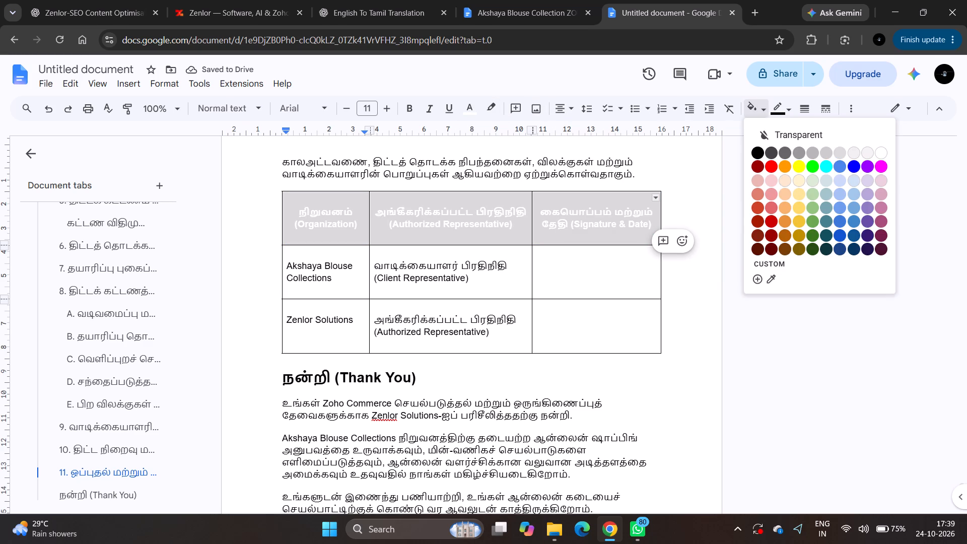
left_click_drag(791, 165, 766, 281)
left_click_drag(766, 281, 759, 279)
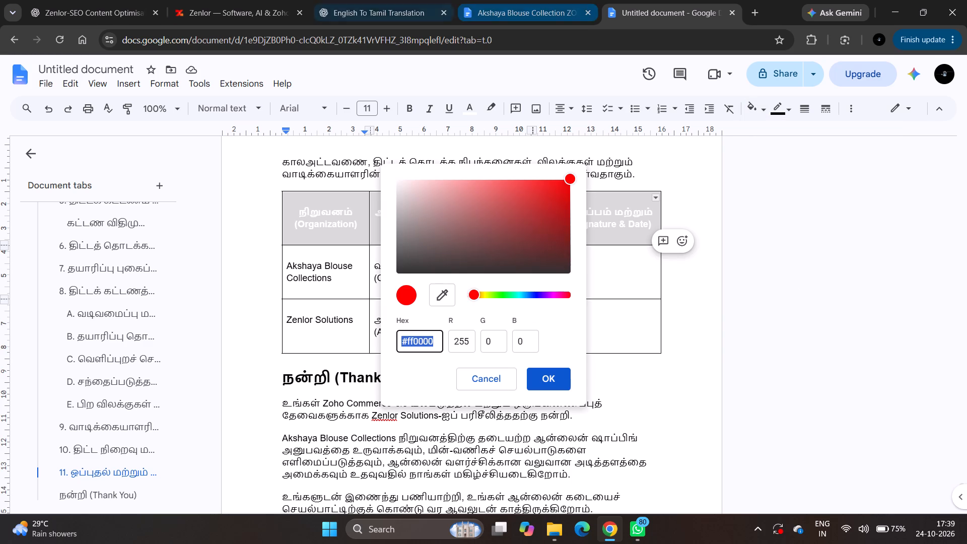
Look at the Zenlor website's home page and the closing page of the English Akshaya Blouse Collection proposal.
left_click(241, 0)
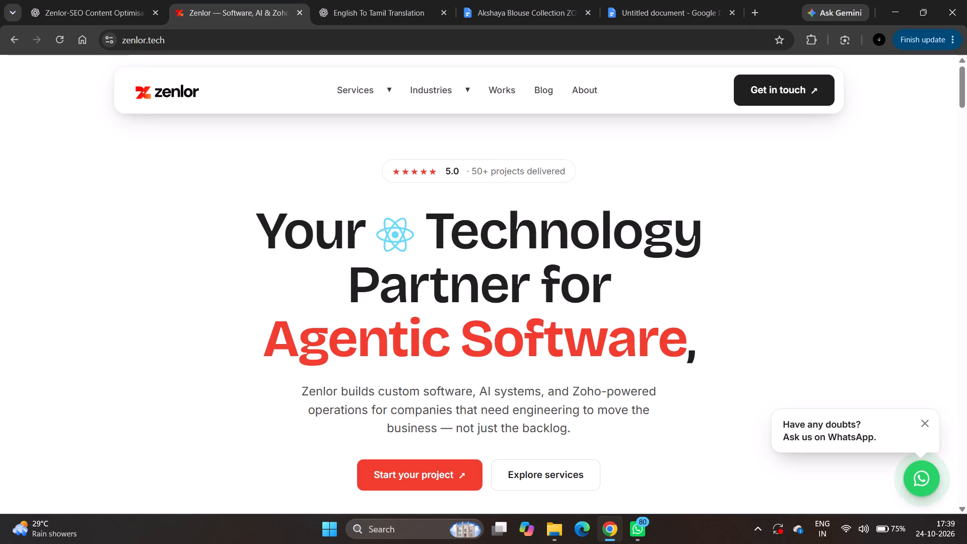
left_click(481, 0)
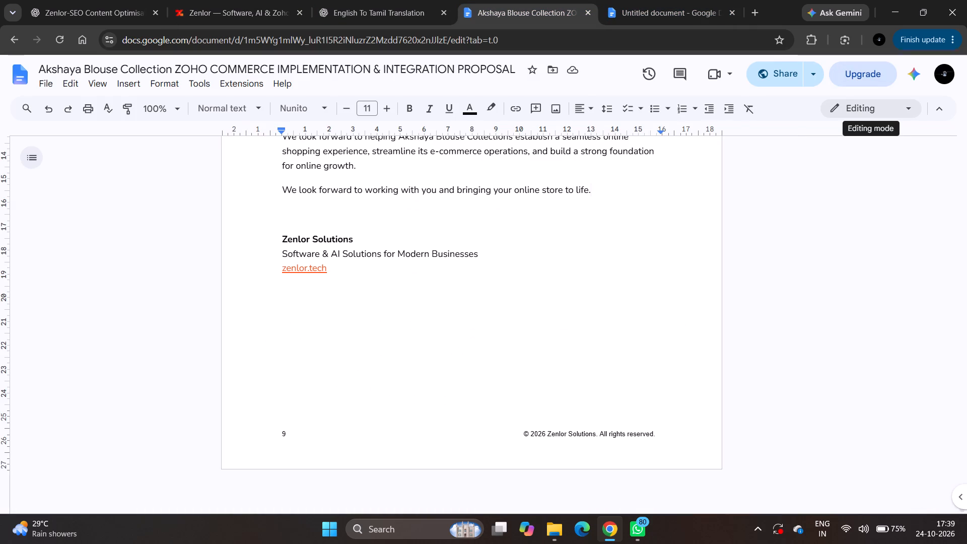
left_click(912, 114)
left_click(909, 109)
left_click(799, 106)
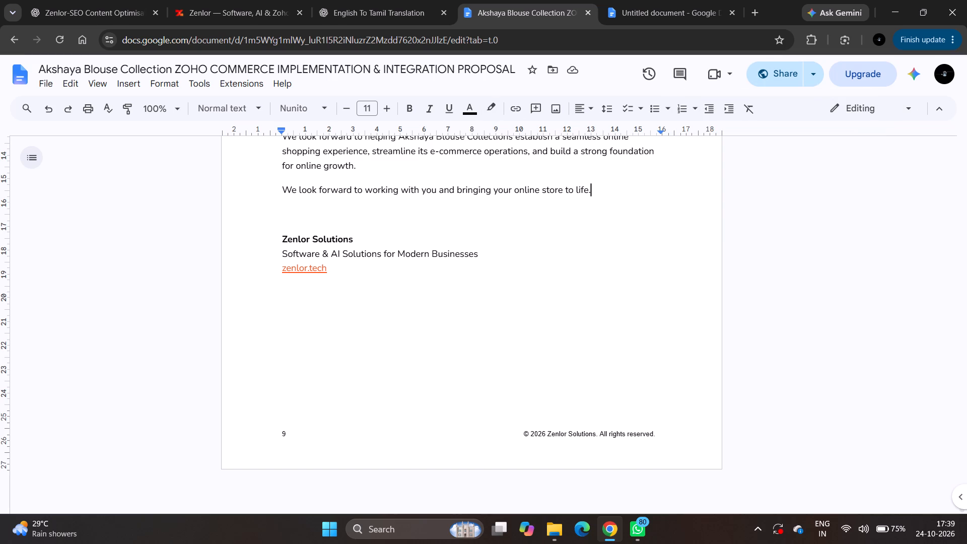
left_click(773, 108)
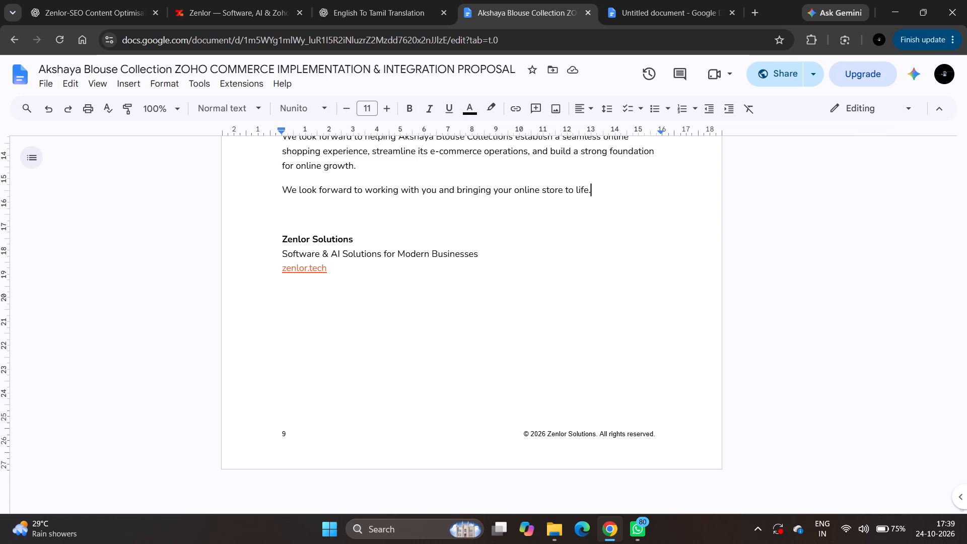
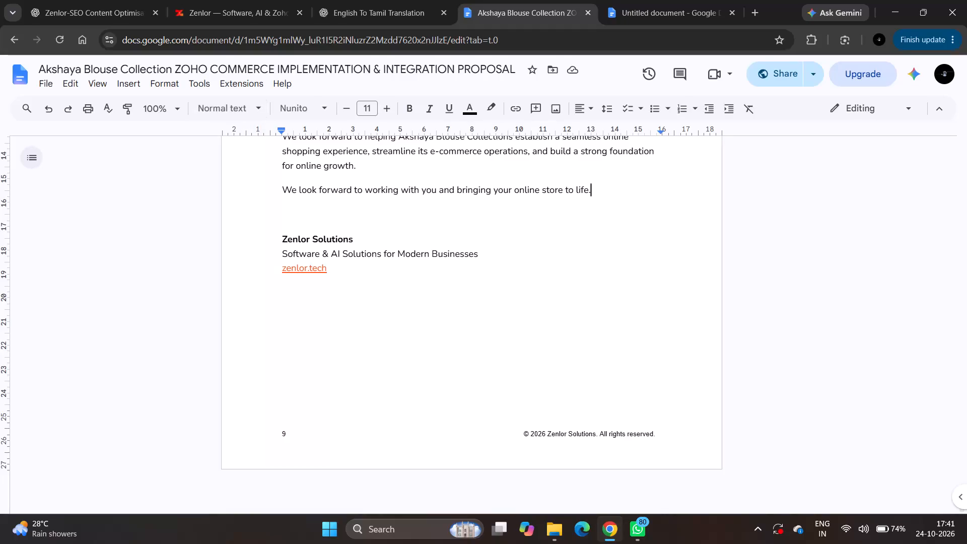
Look back through the English proposal to its cover page, examining the orange used in the table headers and the client-name subtitle.
scroll(286, 217, "up", 3)
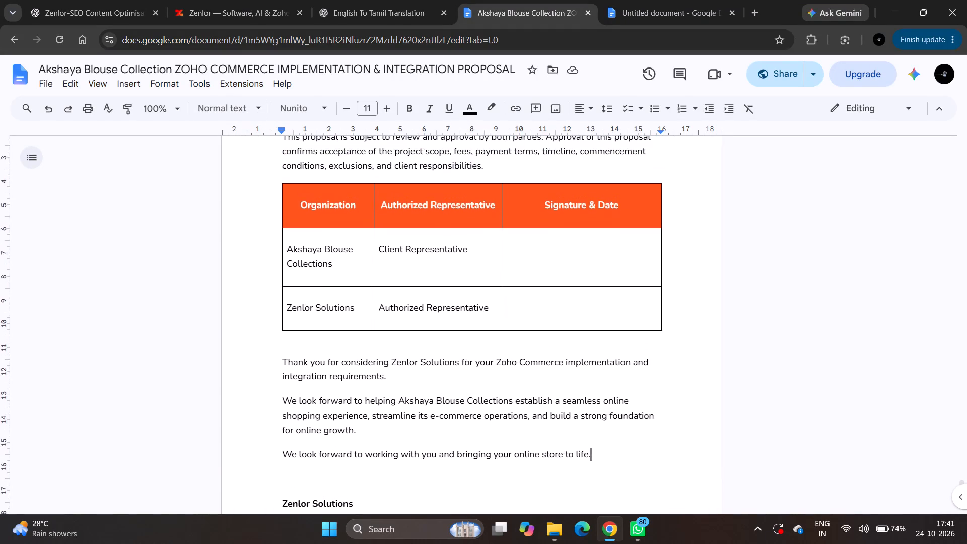
scroll(286, 217, "up", 17)
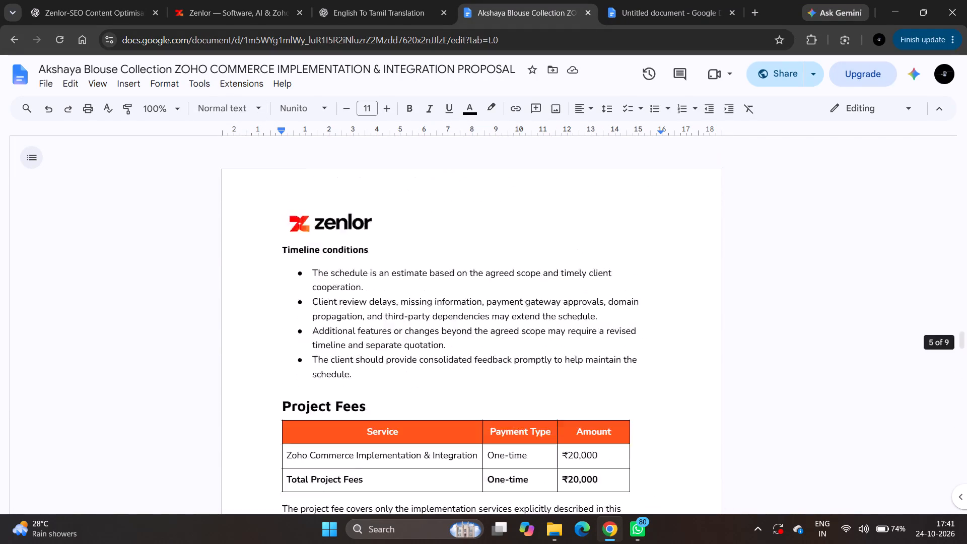
scroll(286, 217, "up", 5)
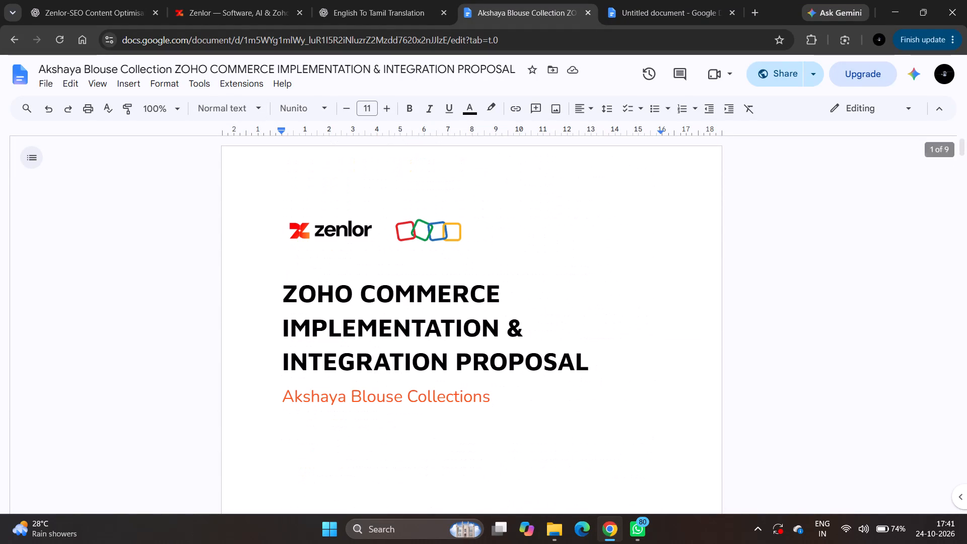
left_click(623, 0)
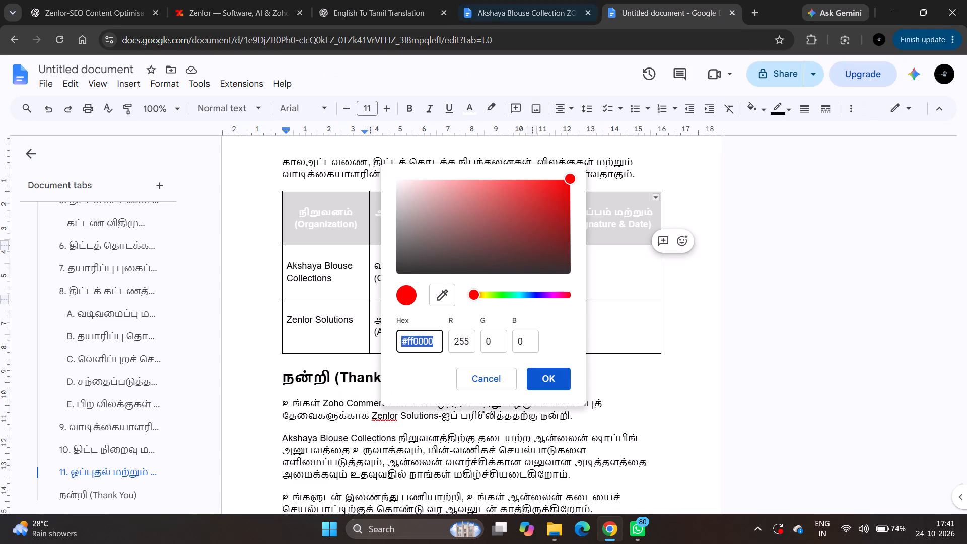
left_click(457, 1)
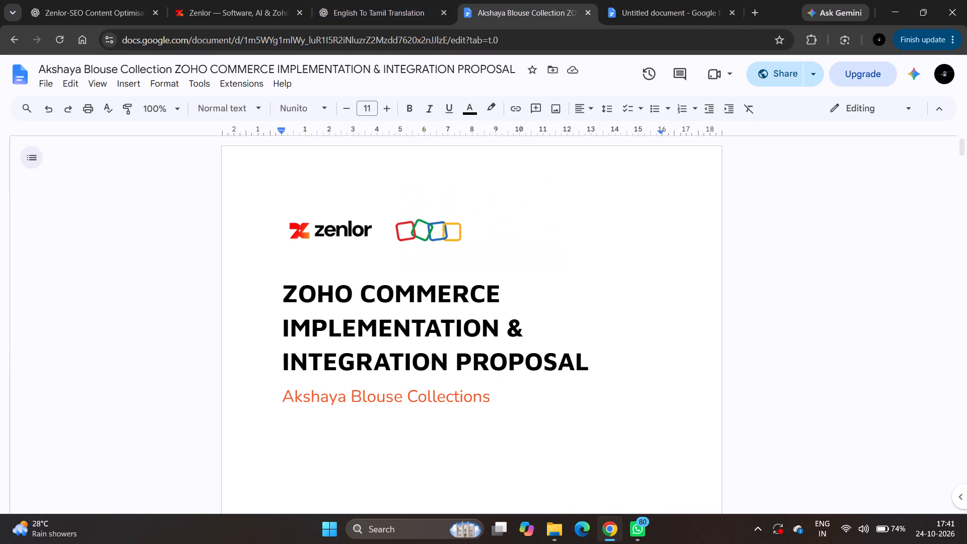
left_click(387, 403)
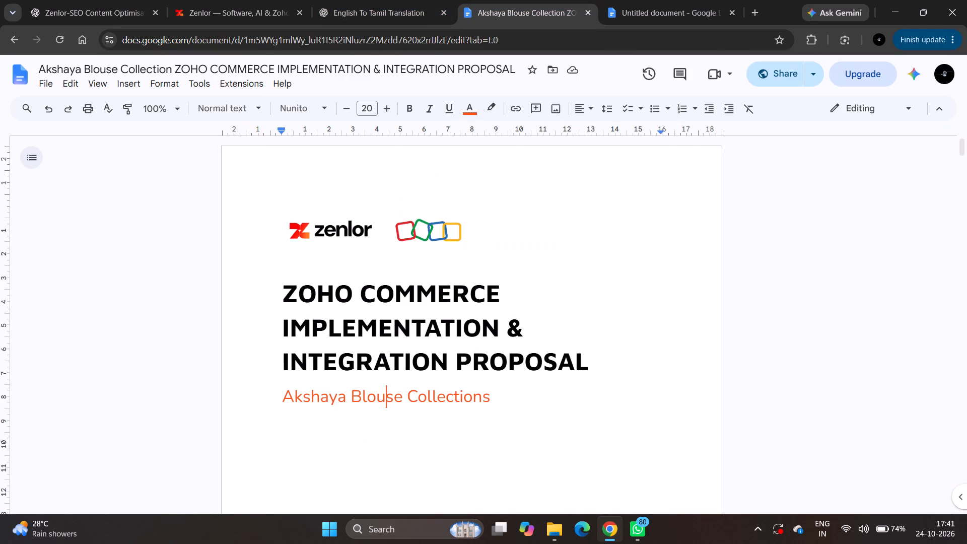
Inspect the custom orange background of the Phase header cell in the English Detailed Implementation Schedule table and start the colour eyedropper.
scroll(387, 292, "down", 4)
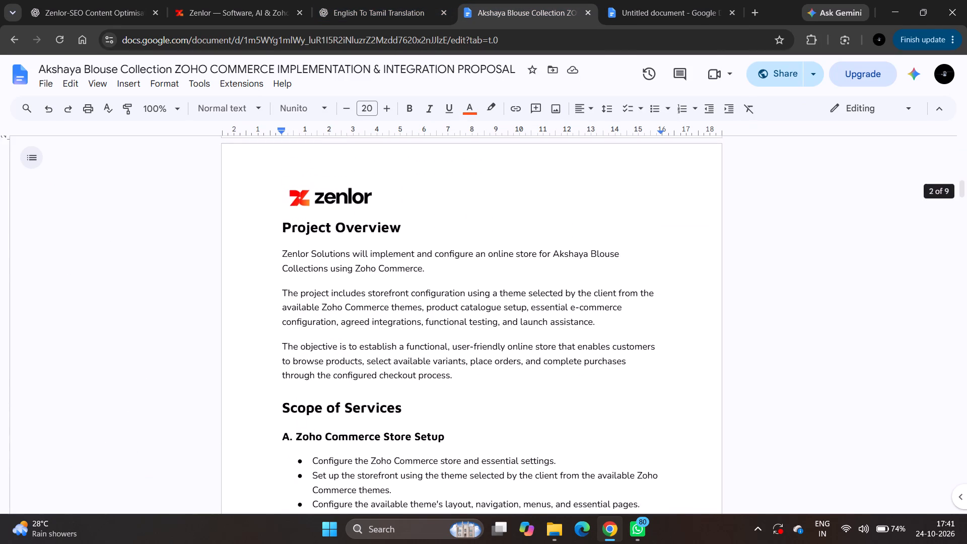
scroll(387, 292, "down", 6)
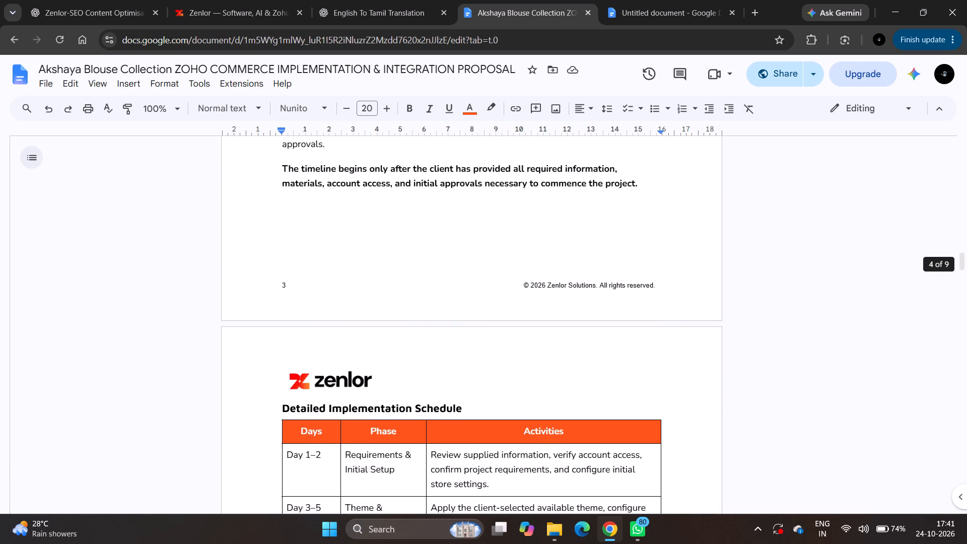
scroll(387, 292, "down", 1)
left_click(401, 370)
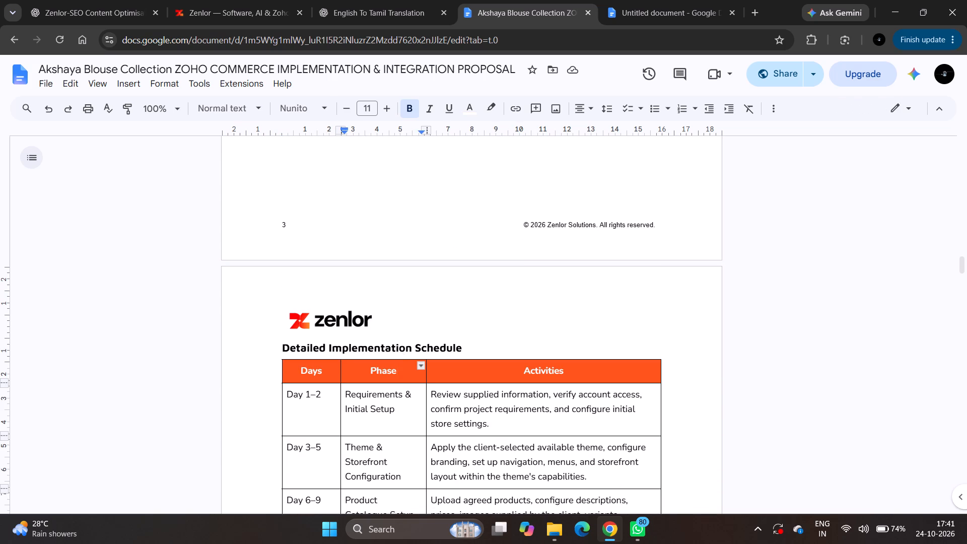
left_click(770, 98)
left_click(775, 117)
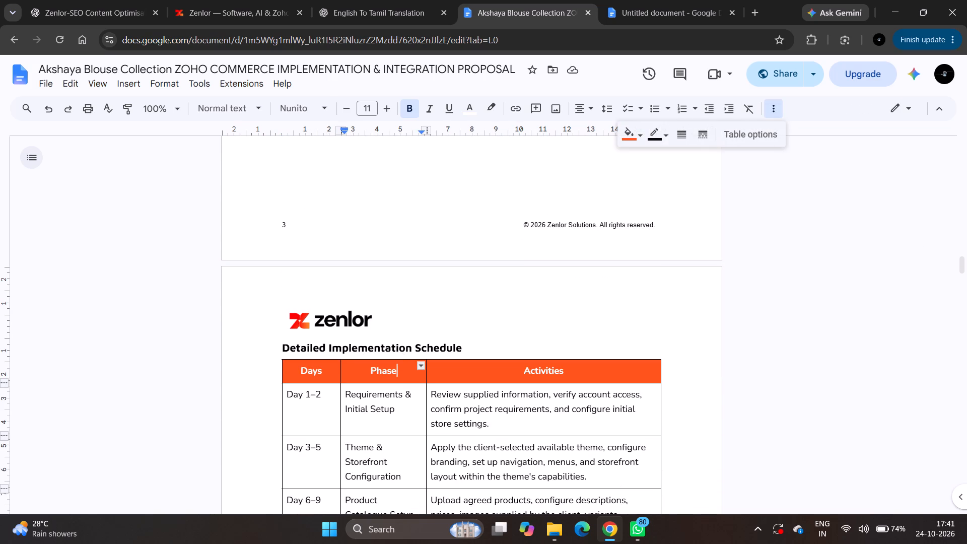
left_click(630, 134)
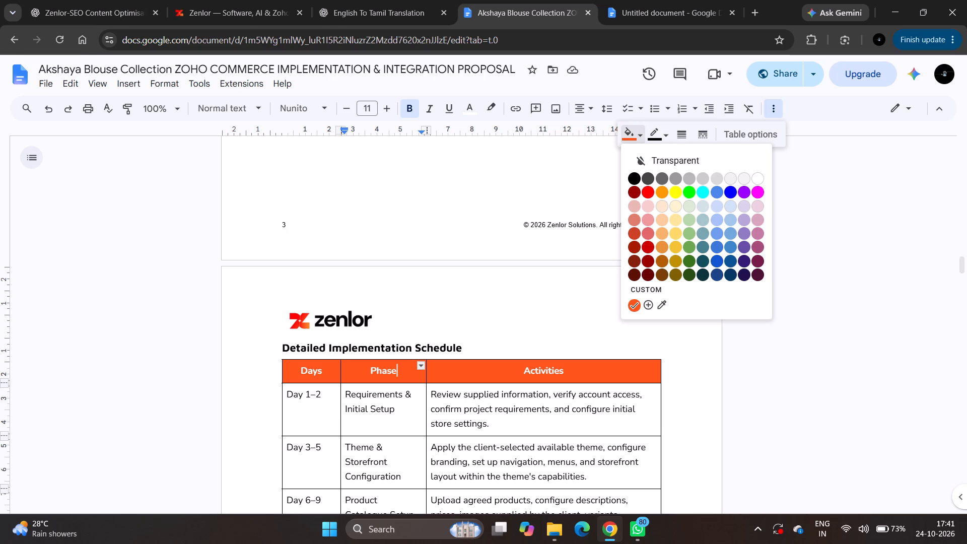
left_click(638, 304)
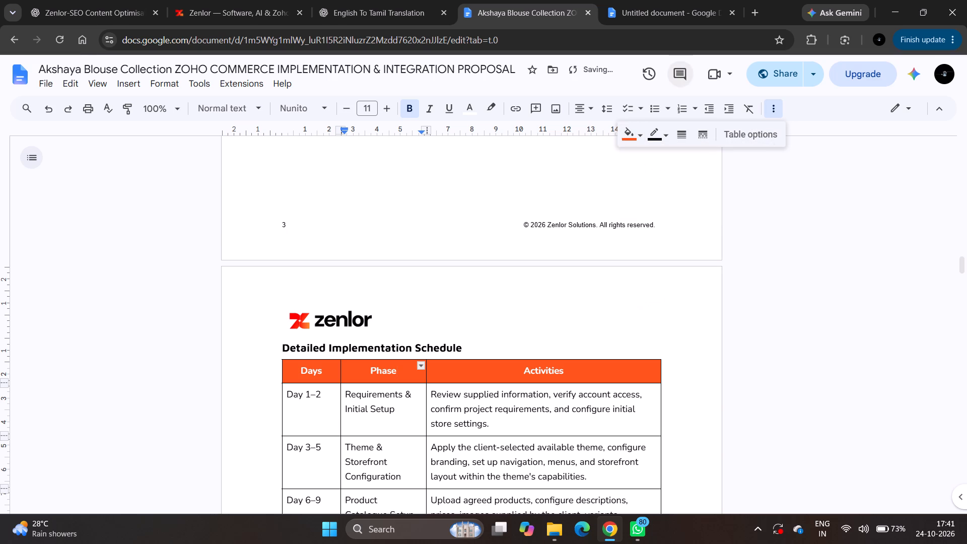
left_click(632, 131)
left_click(660, 303)
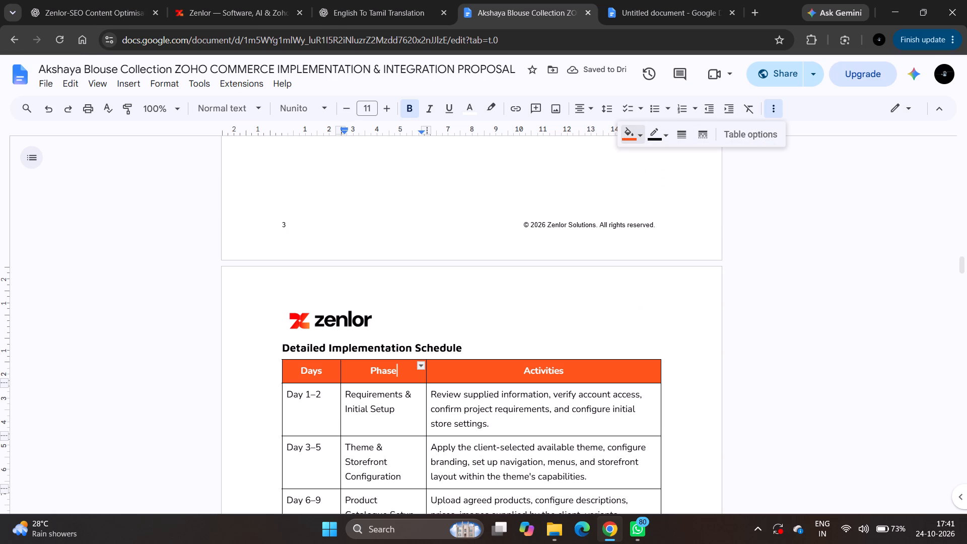
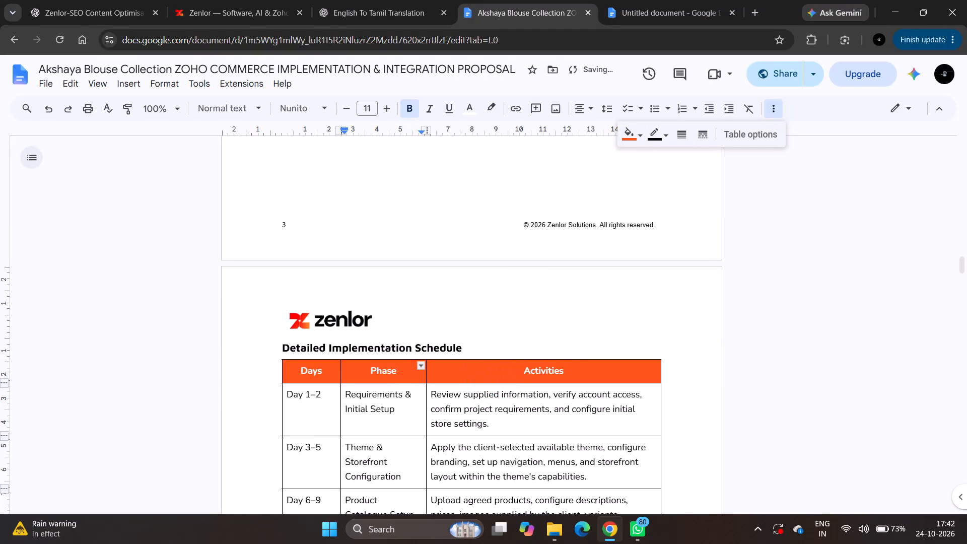
Set the header row background of the Tamil approval table to custom colour #ff551c and compare it with the English proposal's header.
left_click(638, 134)
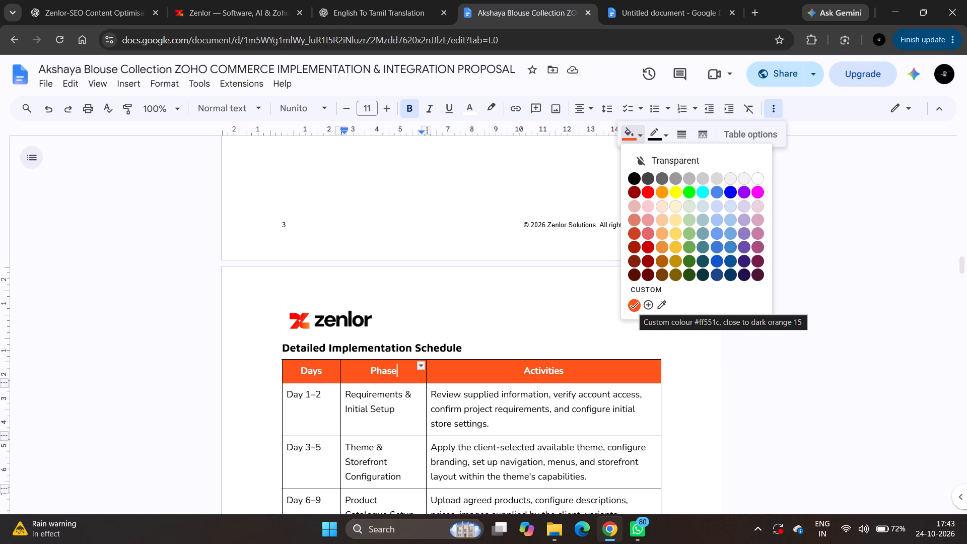
left_click(658, 0)
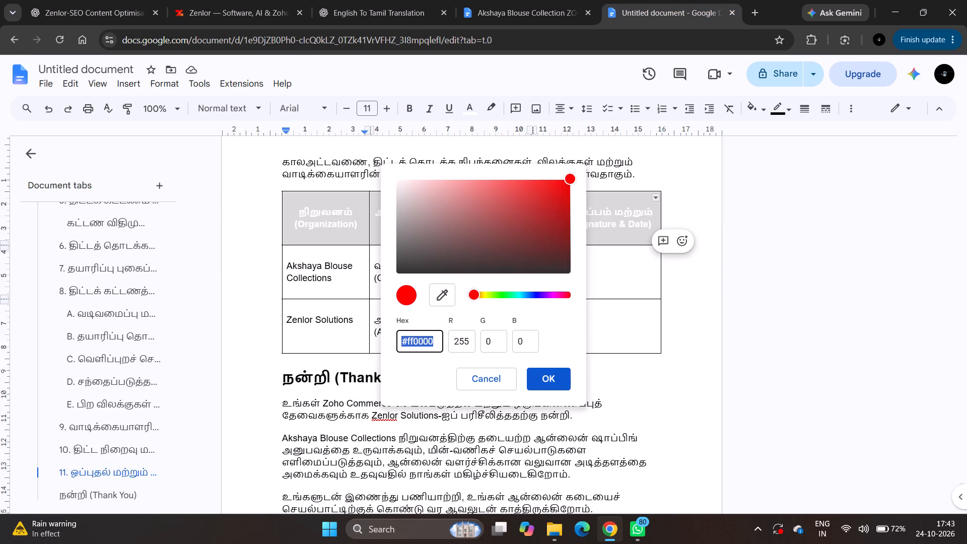
left_click(430, 342)
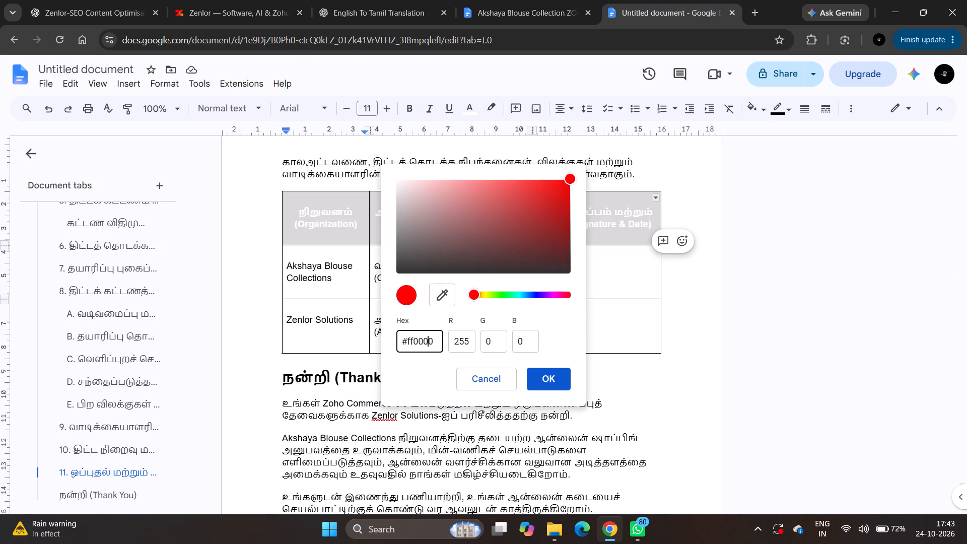
left_click(425, 340)
key("BackSpace")
key("BackSpace")
type("55")
key("Right")
key("Right")
key("BackSpace")
key("BackSpace")
type("1c")
left_click(544, 381)
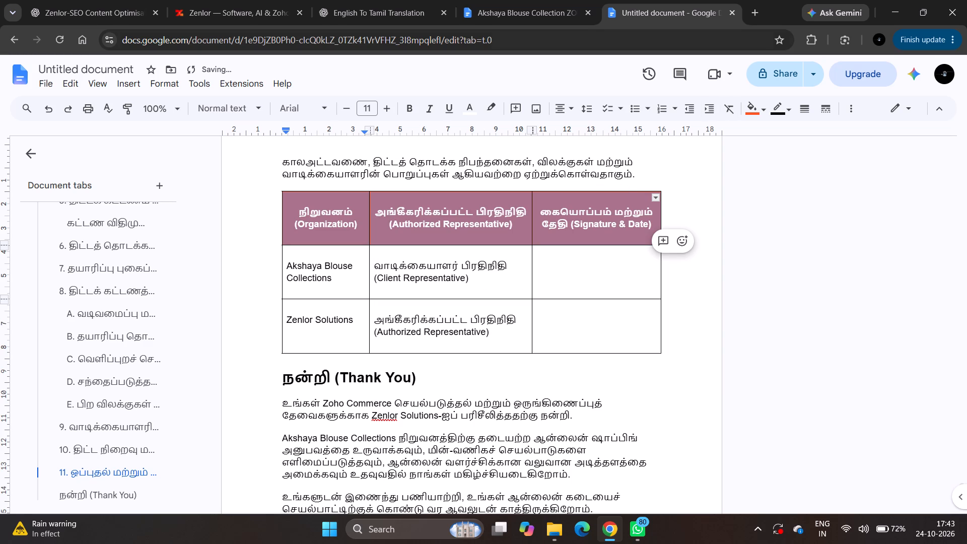
left_click(566, 0)
left_click(610, 286)
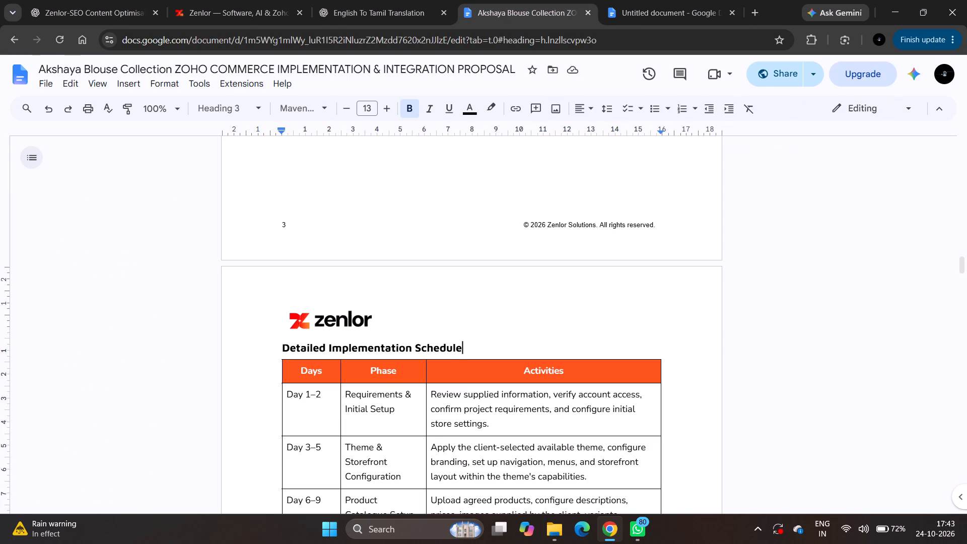
left_click(662, 0)
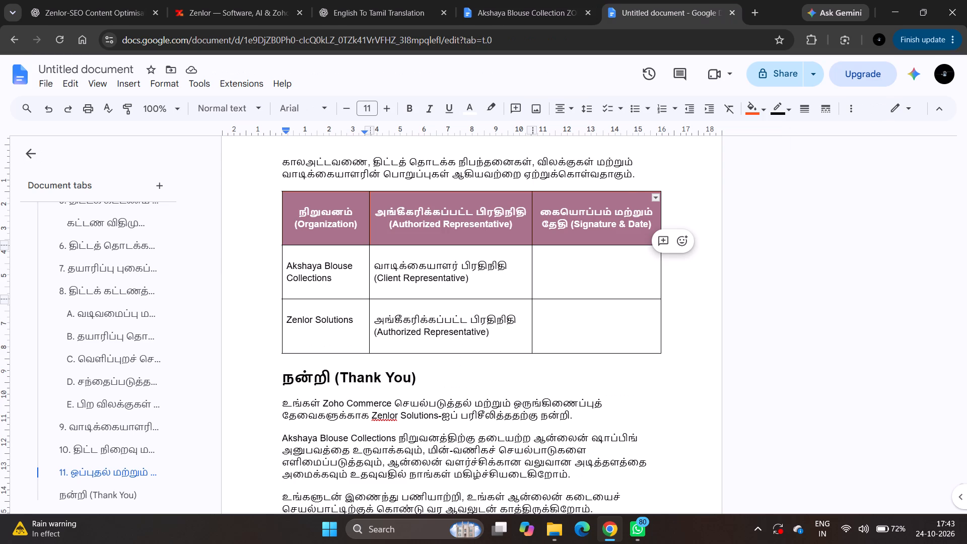
left_click(579, 285)
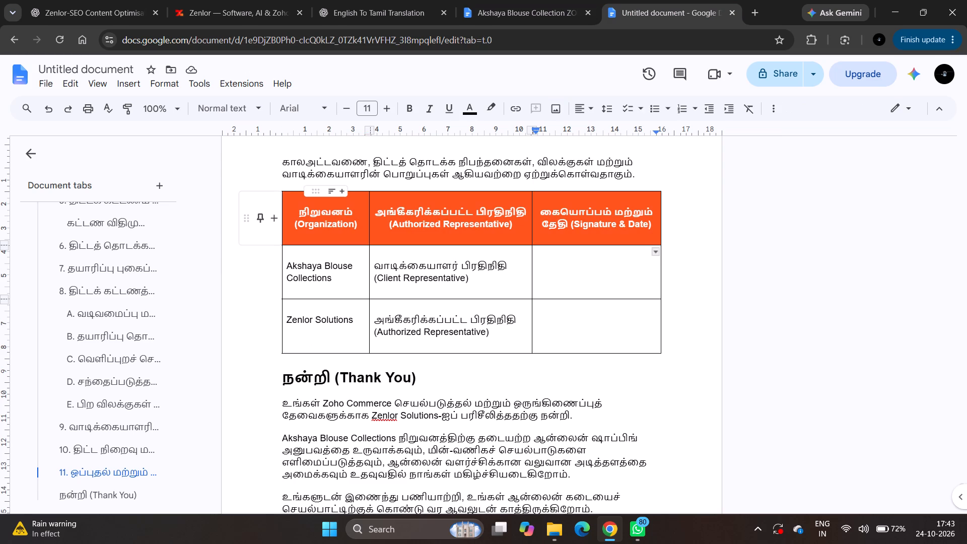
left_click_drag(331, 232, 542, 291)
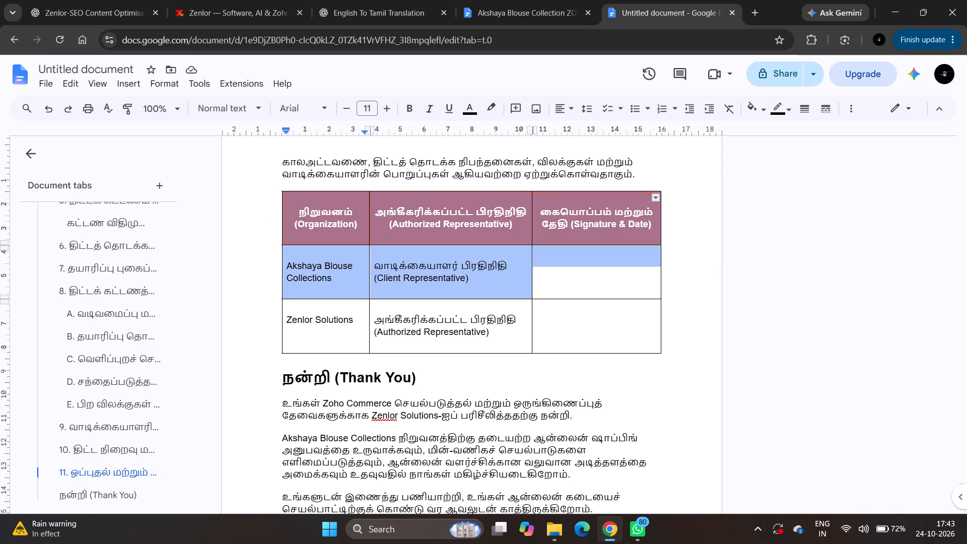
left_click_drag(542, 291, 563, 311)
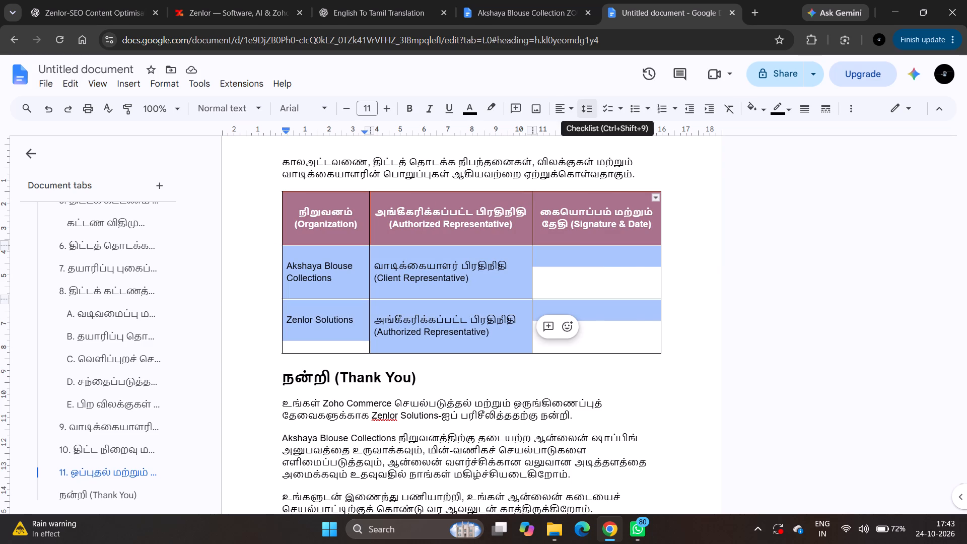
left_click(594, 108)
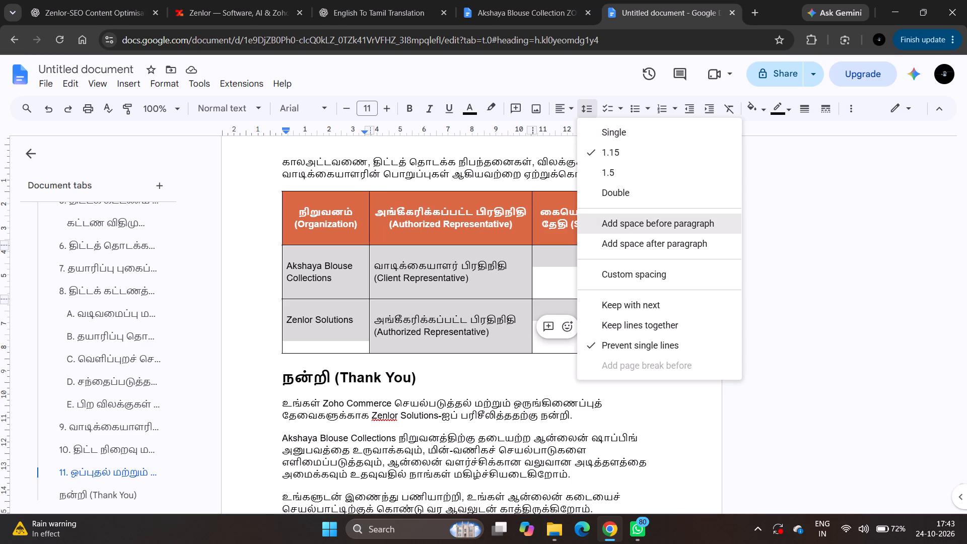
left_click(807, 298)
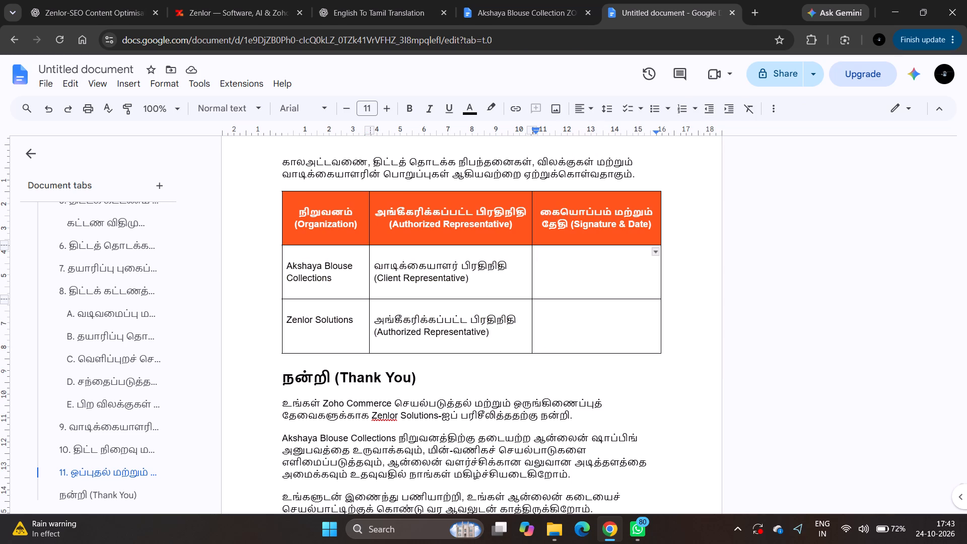
Remove the number "11." from the Tamil Approval & Sign-off heading and insert two blank lines above it.
scroll(563, 313, "up", 4)
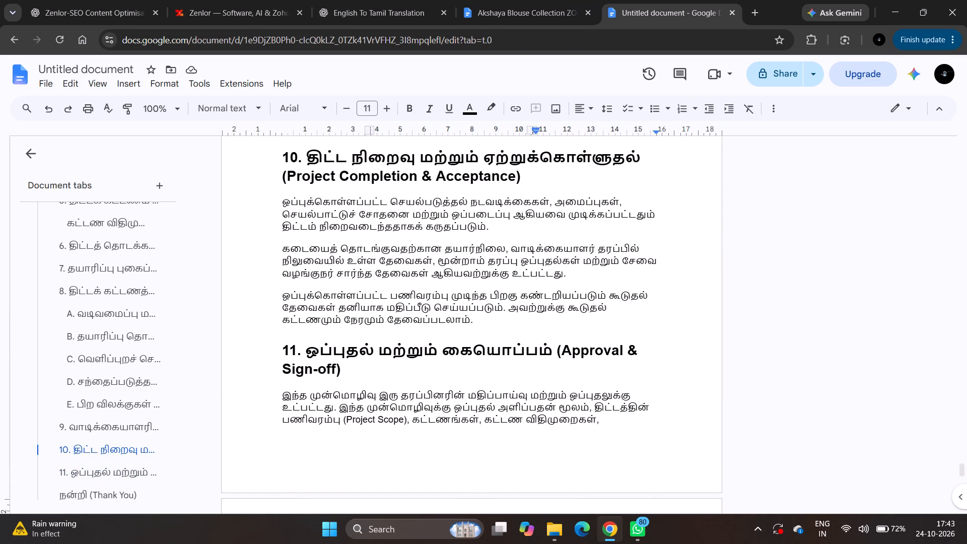
left_click(303, 352)
left_click(306, 353)
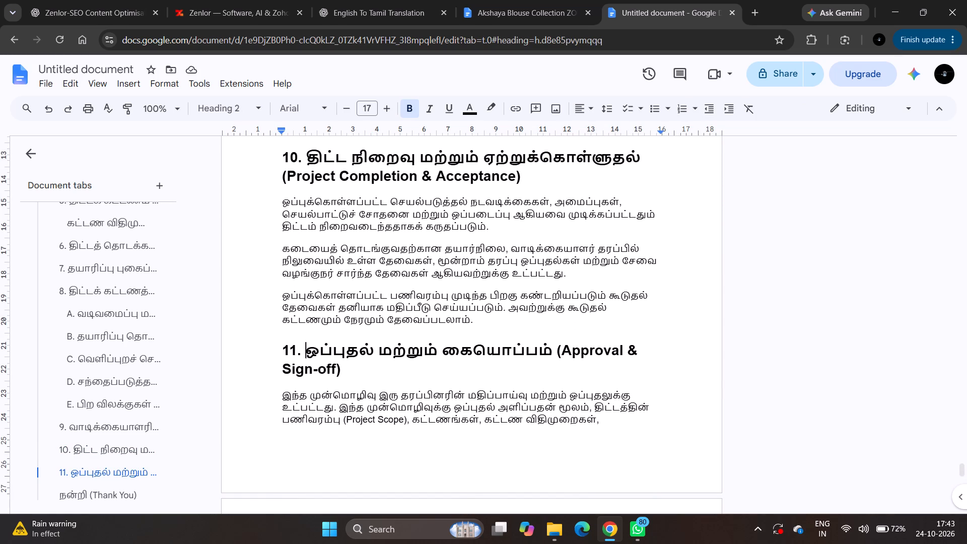
key("BackSpace")
key("BackSpace")
key("BackSpace")
key("BackSpace")
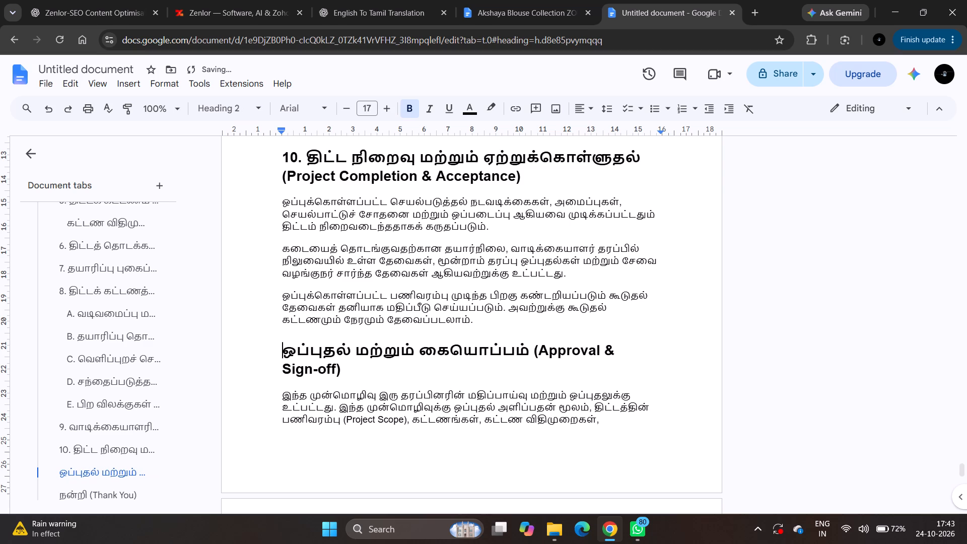
key("Return")
key("Return")
Insert a blank line between the approval table and the Tamil Thank You heading.
scroll(279, 360, "down", 1)
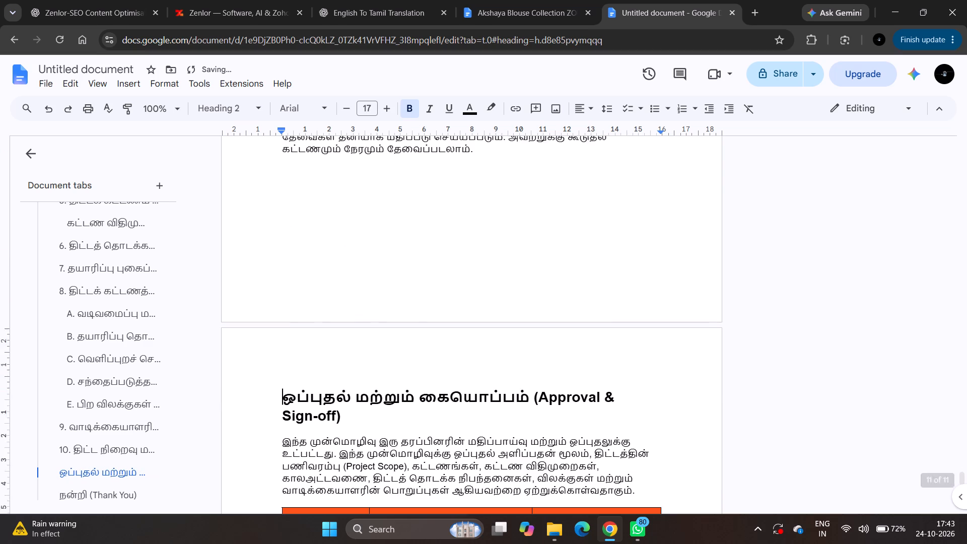
scroll(279, 360, "down", 2)
scroll(279, 360, "up", 3)
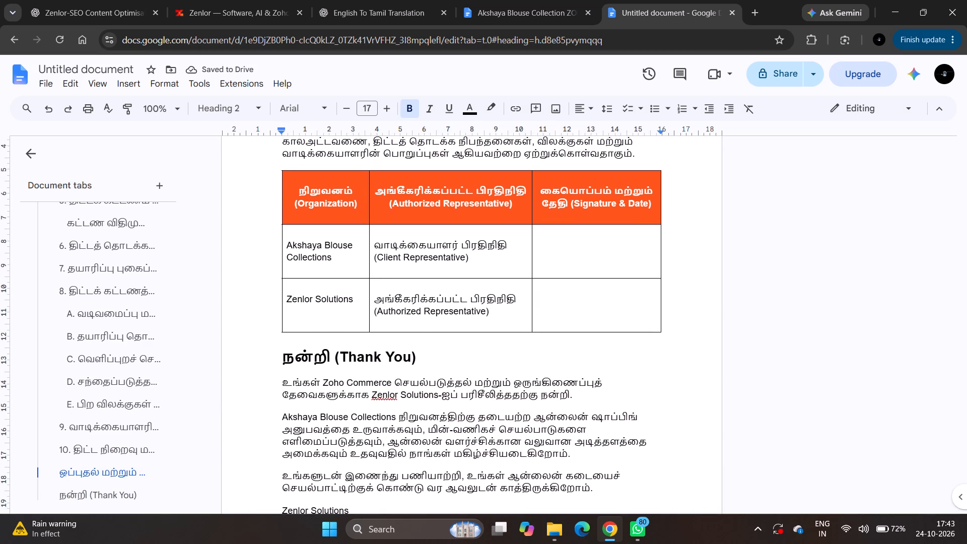
left_click(279, 362)
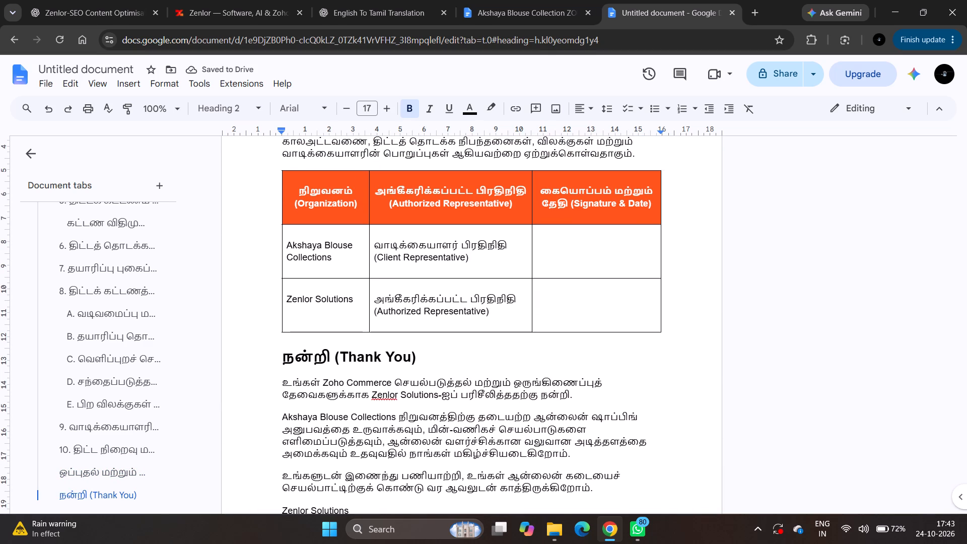
key("Return")
Remove the number "10." from the Tamil Project Completion & Acceptance heading.
scroll(379, 303, "up", 4)
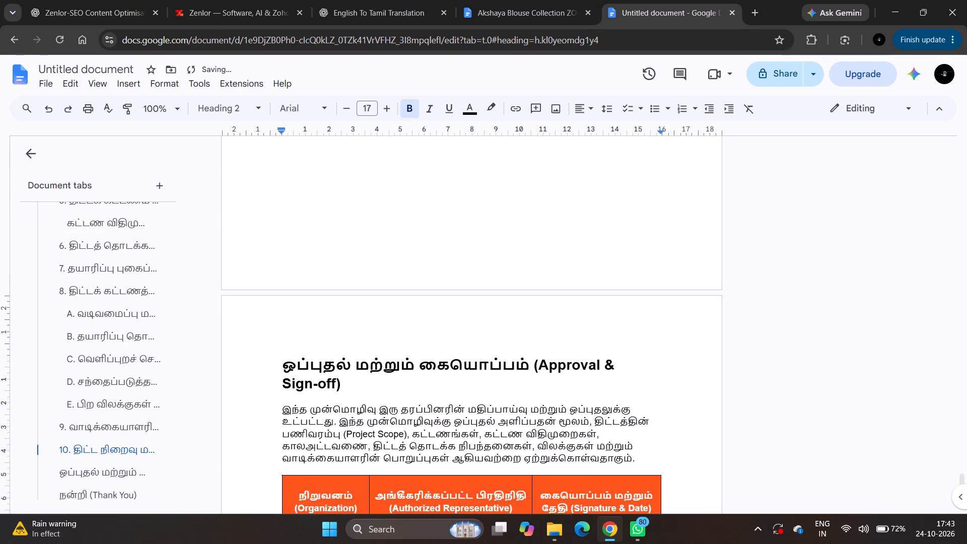
scroll(379, 303, "up", 3)
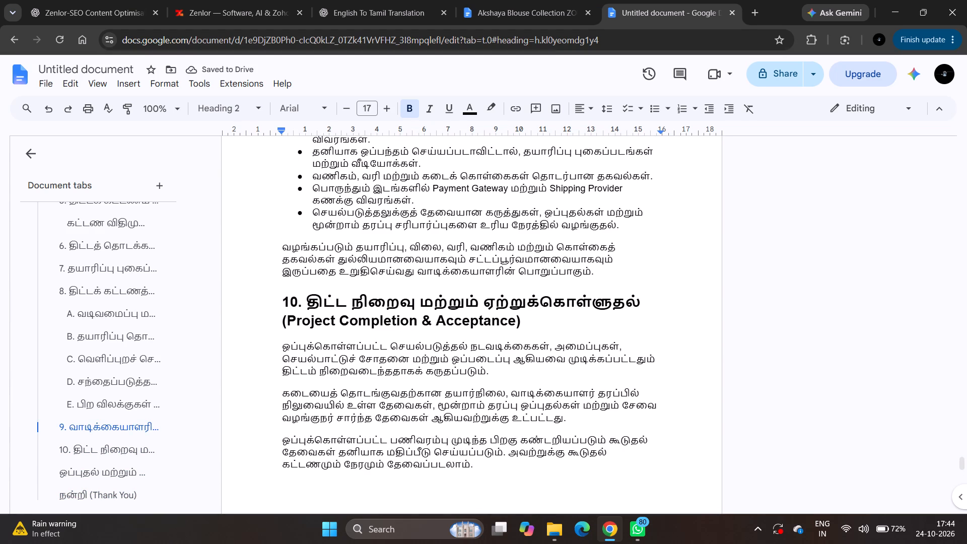
left_click(309, 304)
key("BackSpace")
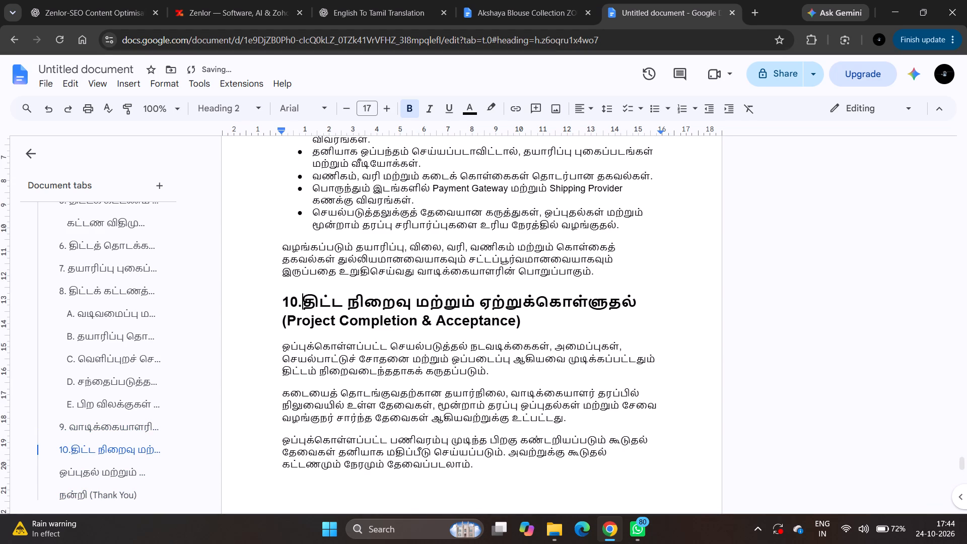
key("BackSpace")
key("BackSpace")
key("BackSpace")
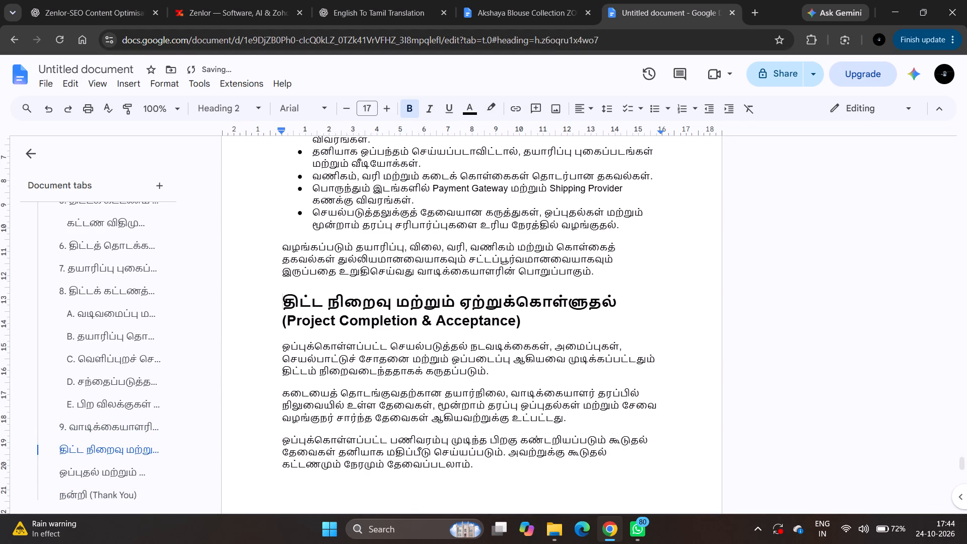
Set the font of the Project Completion & Acceptance heading to Maven Pro.
triple_click(380, 308)
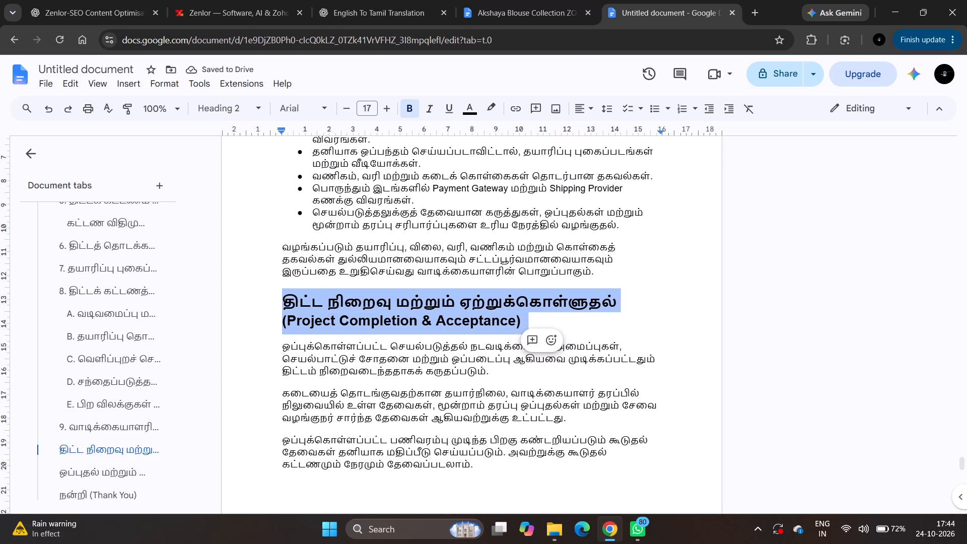
left_click(319, 108)
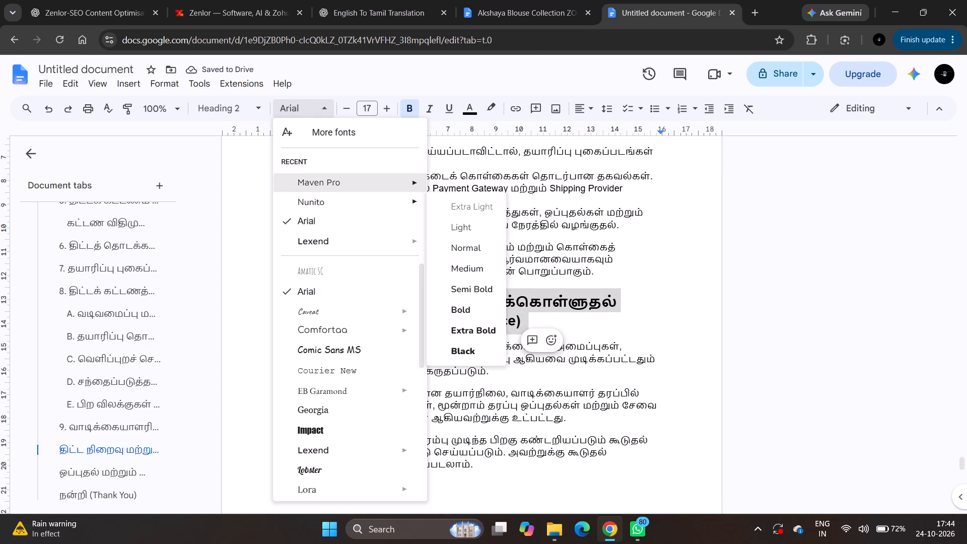
left_click(332, 186)
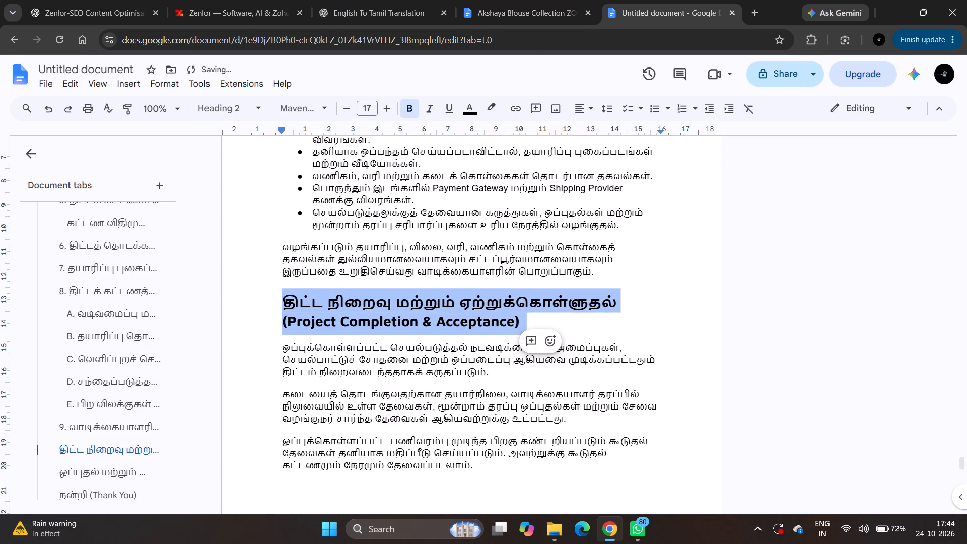
Set the font of the Approval & Sign-off heading to Maven Pro.
scroll(441, 359, "down", 3)
scroll(441, 359, "up", 1)
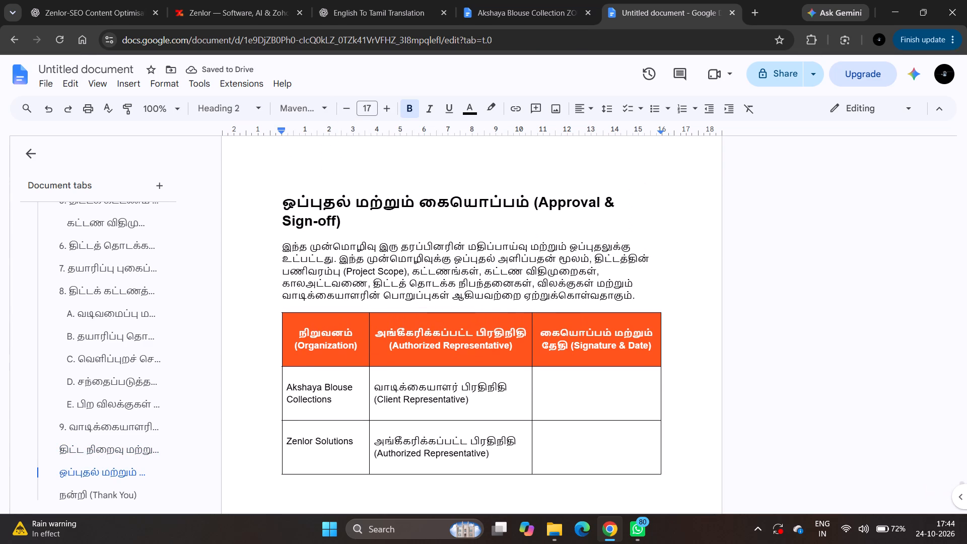
double_click(383, 206)
double_click(383, 206)
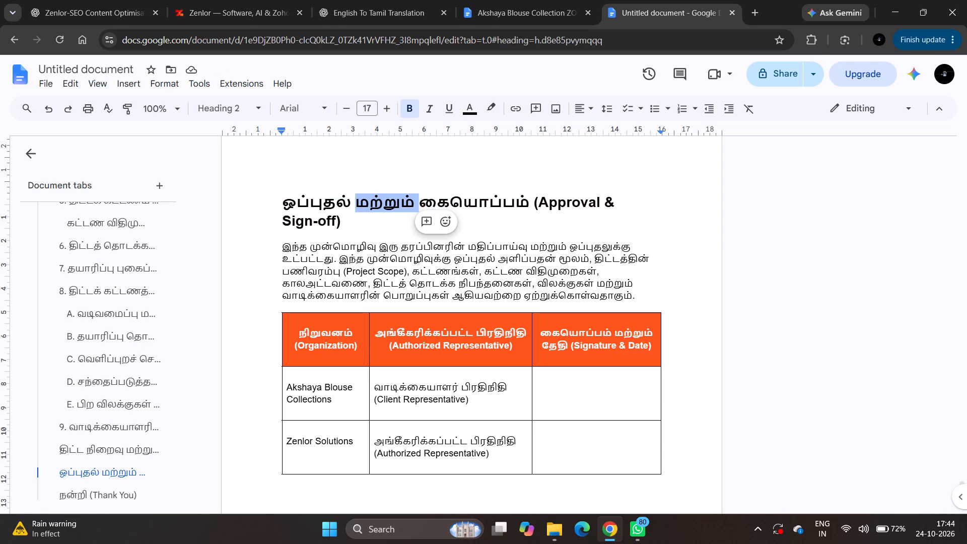
left_click(383, 206)
left_click_drag(327, 100, 324, 177)
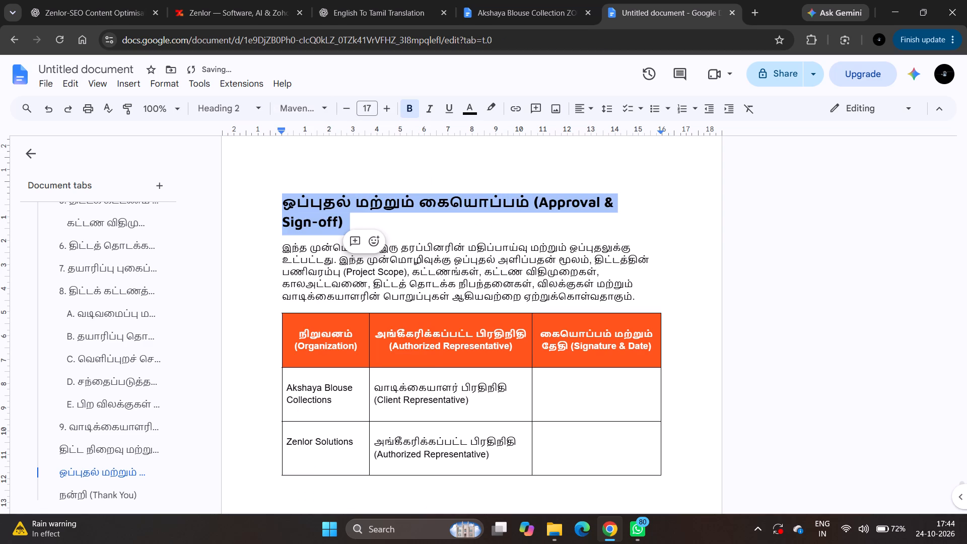
left_click(341, 282)
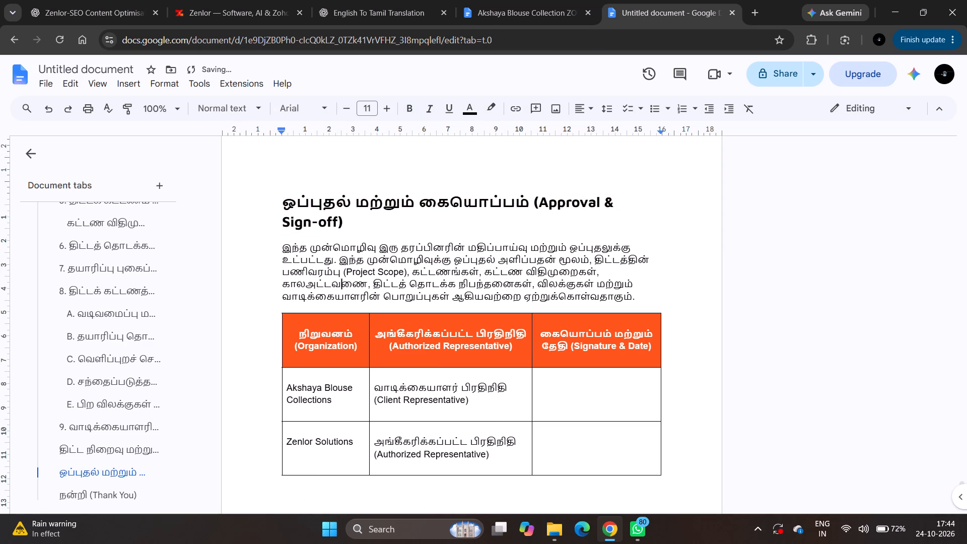
Set the font of the Thank You heading to Maven Pro.
scroll(349, 292, "down", 2)
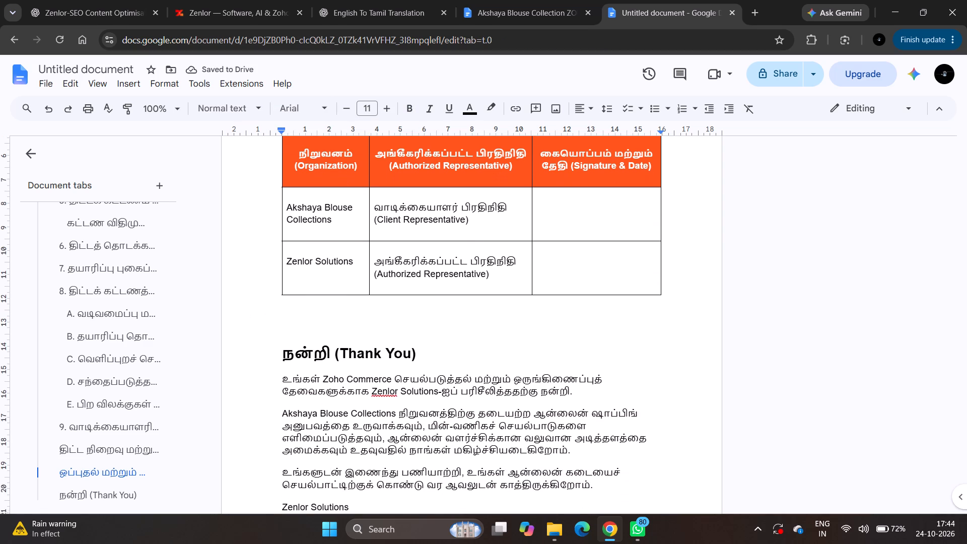
triple_click(333, 353)
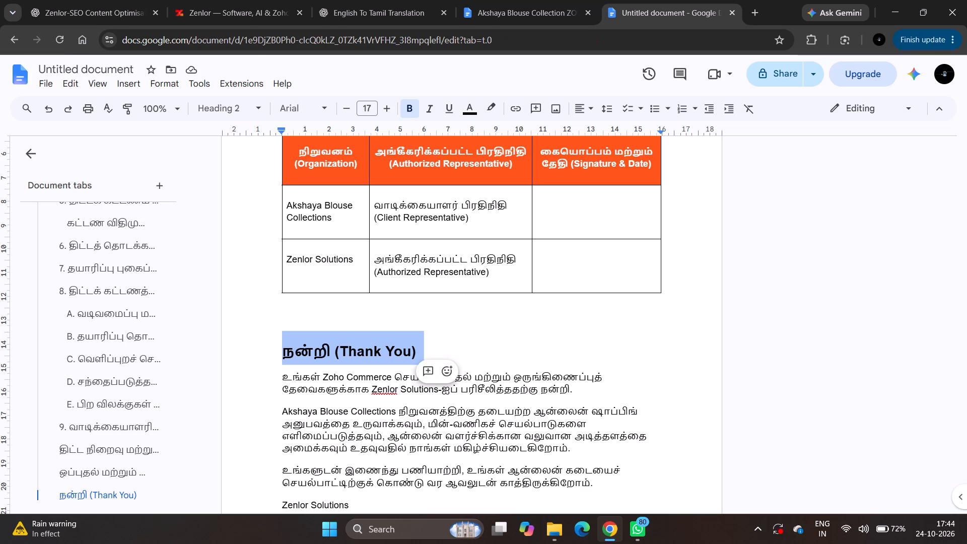
left_click(315, 111)
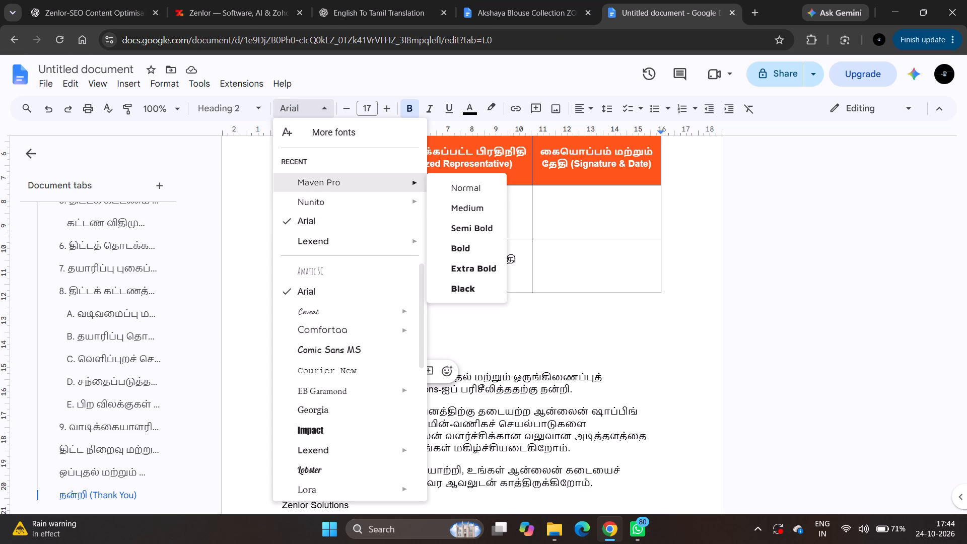
left_click(320, 177)
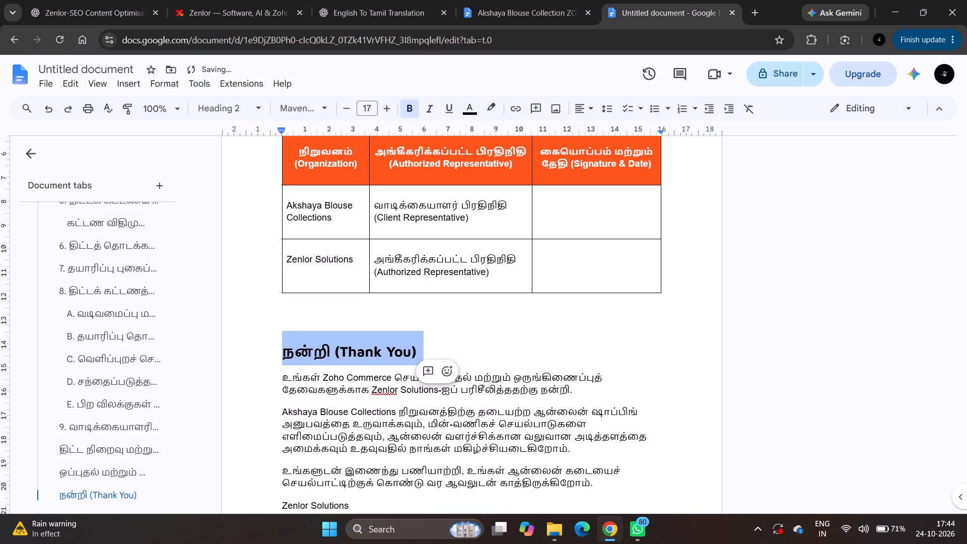
left_click(356, 388)
left_click(379, 351)
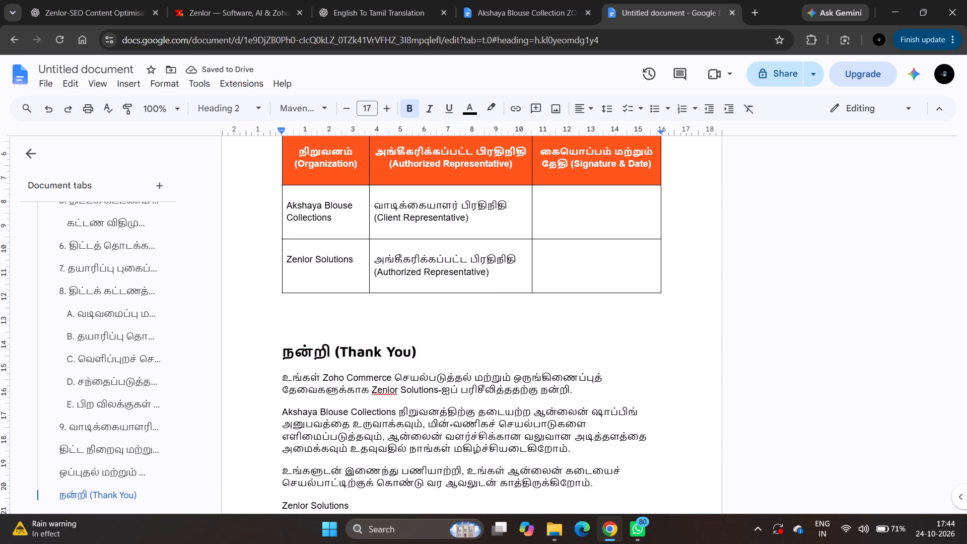
Remove the number "6." from the Tamil Project Commencement & Working Days heading.
scroll(478, 297, "up", 6)
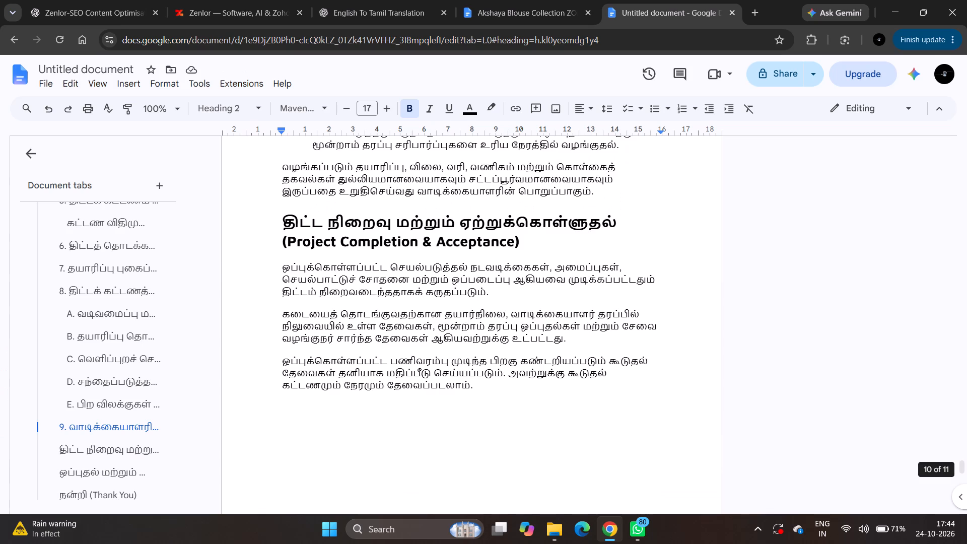
scroll(478, 297, "up", 3)
scroll(478, 297, "down", 2)
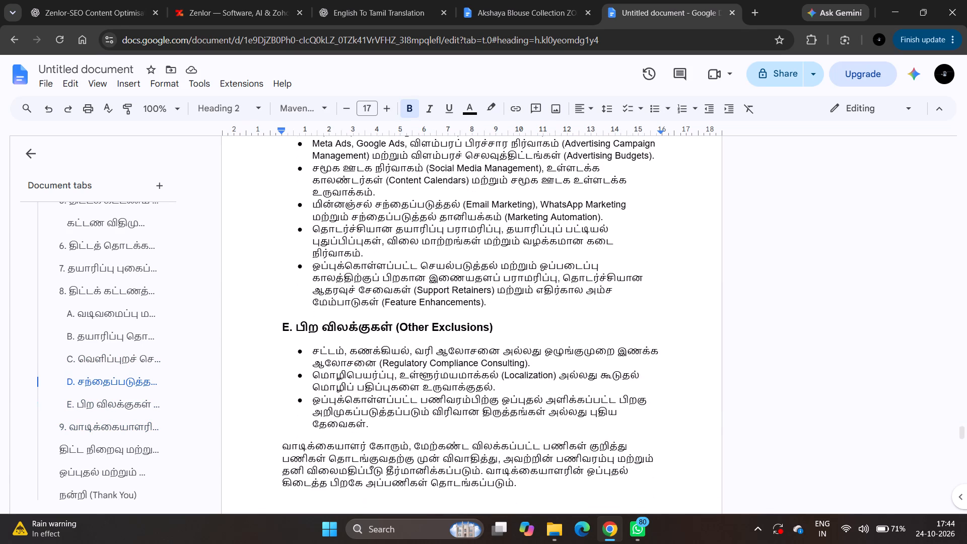
scroll(478, 297, "up", 4)
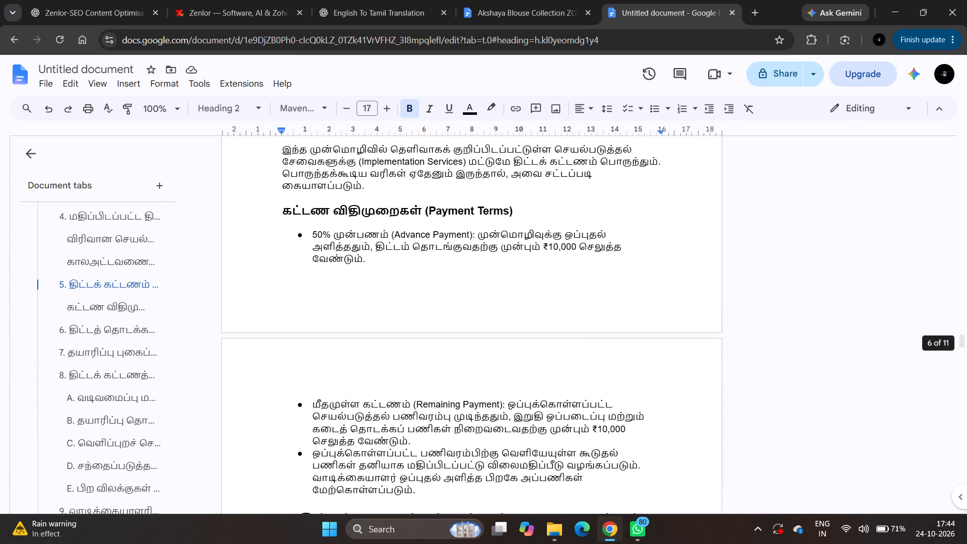
scroll(379, 370, "down", 2)
left_click(298, 349)
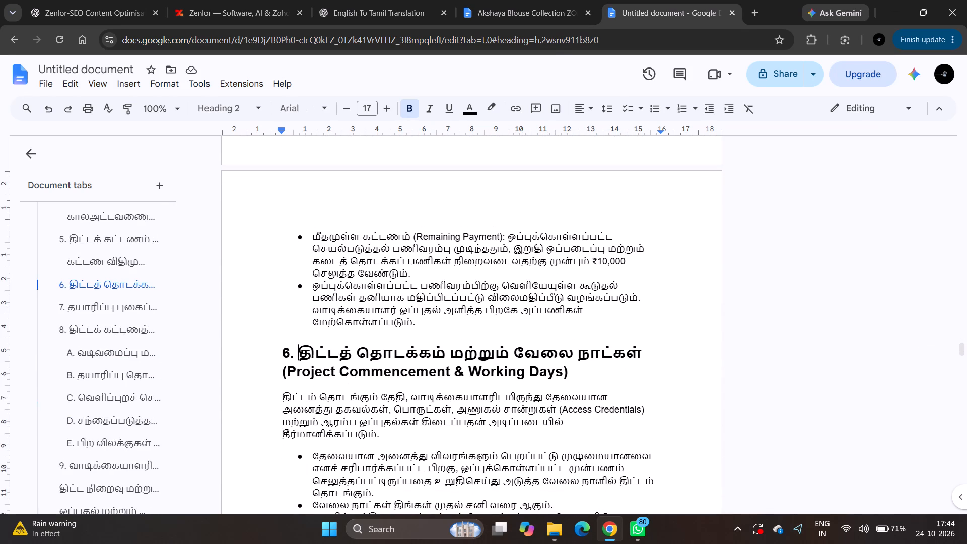
key("BackSpace")
key("BackSpace")
key("BackSpace")
Set the font of the Project Commencement & Working Days heading to Maven Pro.
triple_click(313, 352)
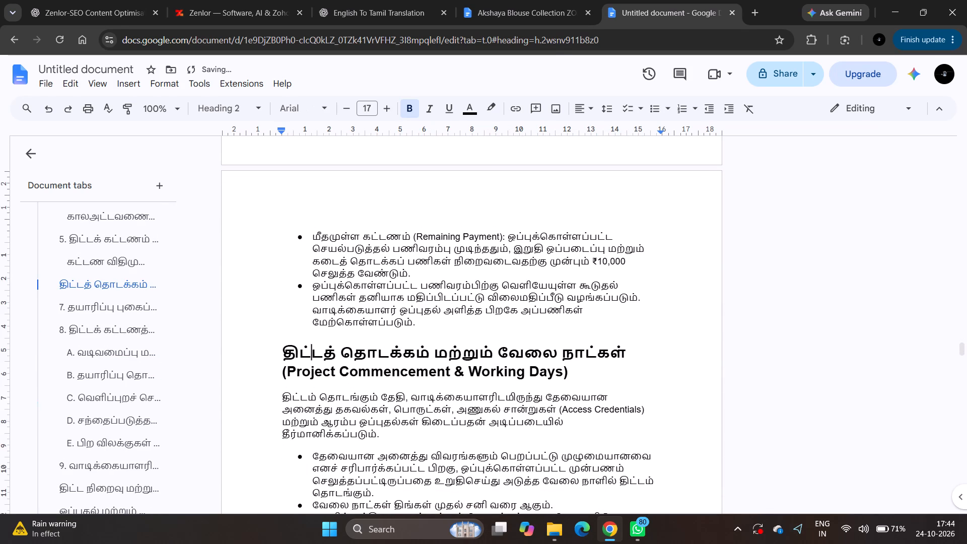
left_click(311, 106)
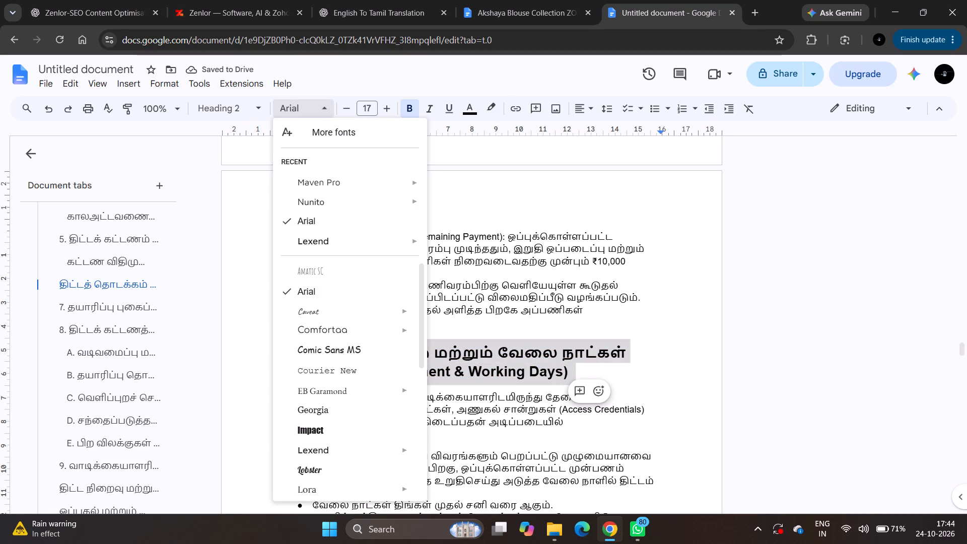
left_click(311, 179)
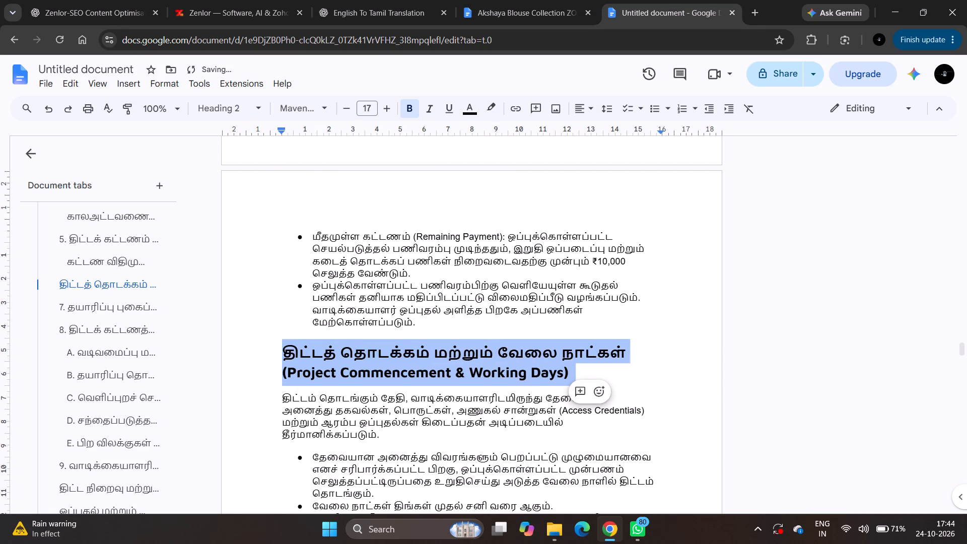
Remove the number "5." from the Tamil Project Fees heading.
scroll(418, 261, "up", 4)
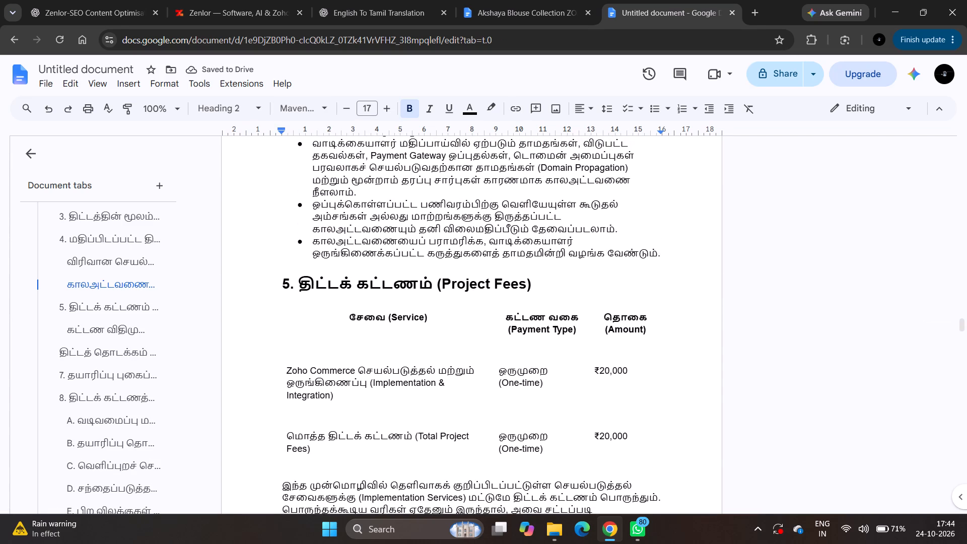
left_click(299, 274)
key("BackSpace")
key("BackSpace")
key("BackSpace")
Set the font of the Project Fees heading to Maven Pro.
triple_click(305, 277)
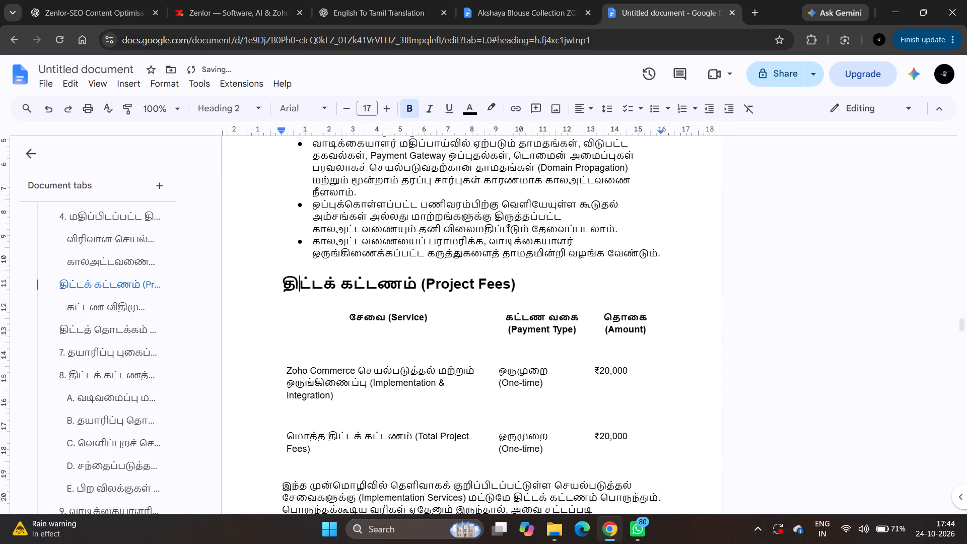
left_click(282, 100)
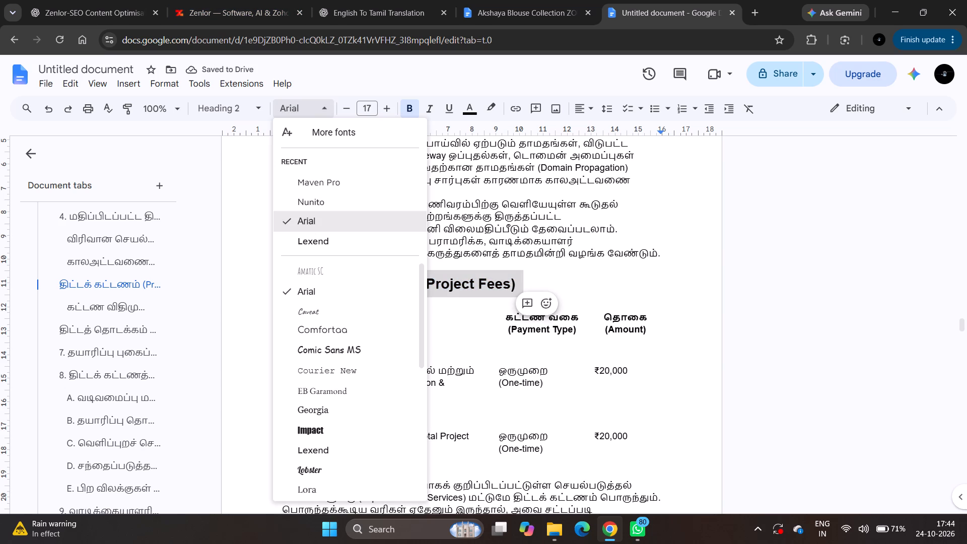
left_click(301, 181)
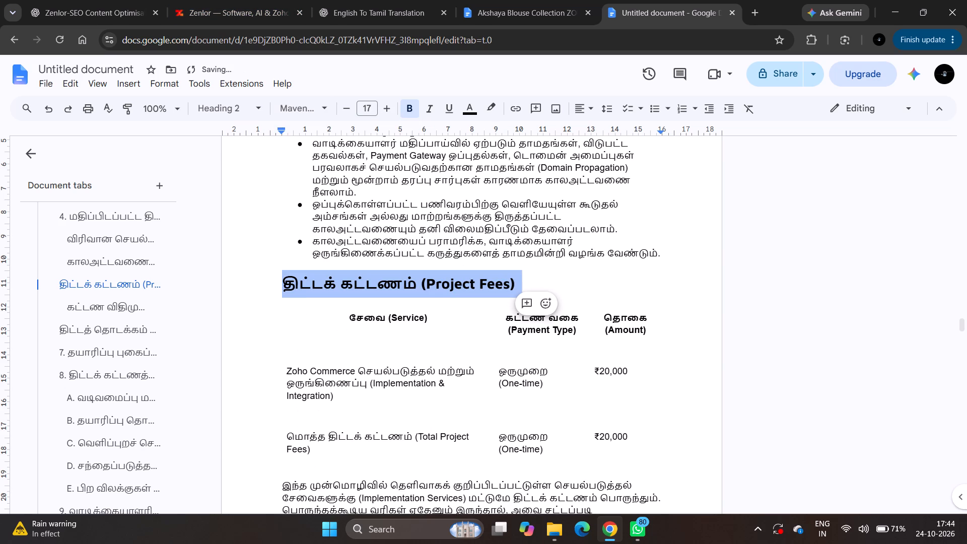
Apply 0.5pt borders to all cells of the Project Fees table.
left_click_drag(341, 321, 414, 333)
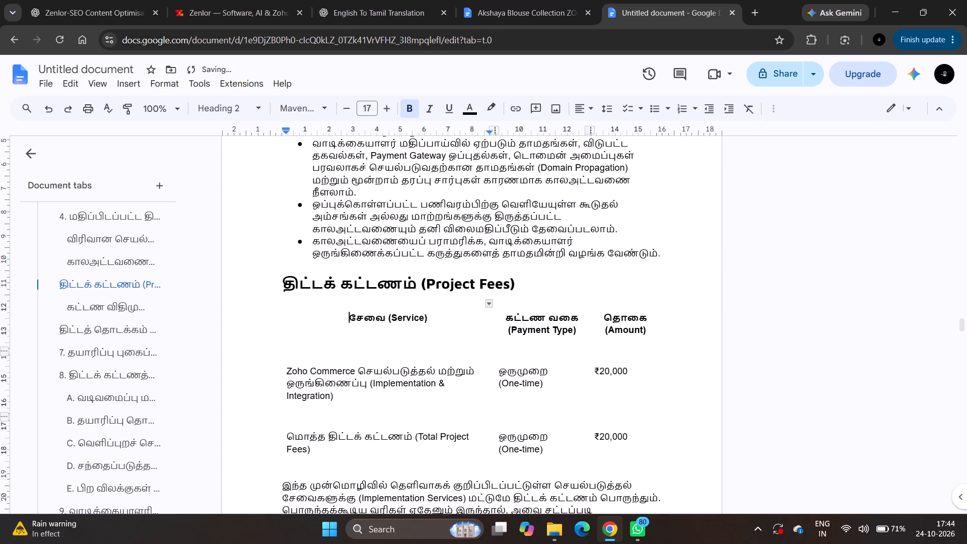
left_click_drag(414, 333, 634, 423)
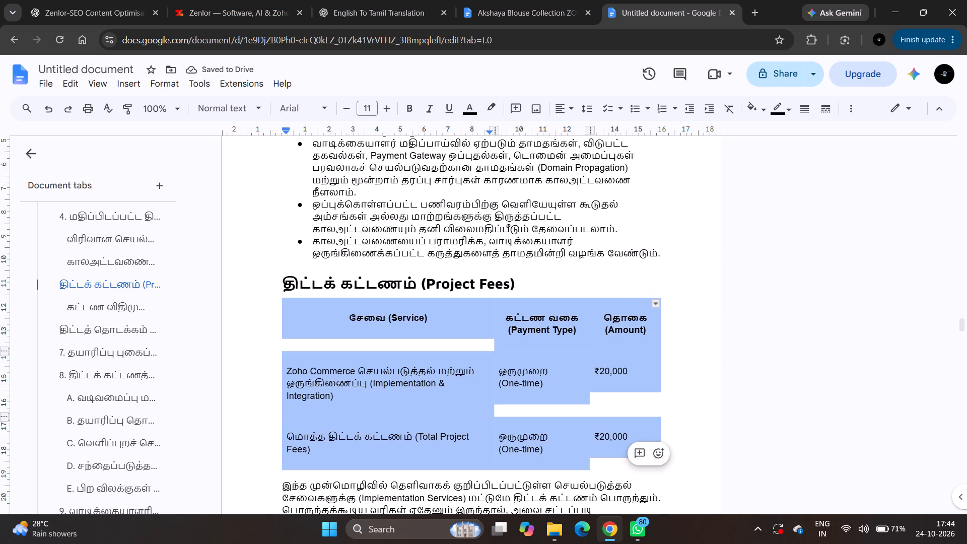
left_click(656, 304)
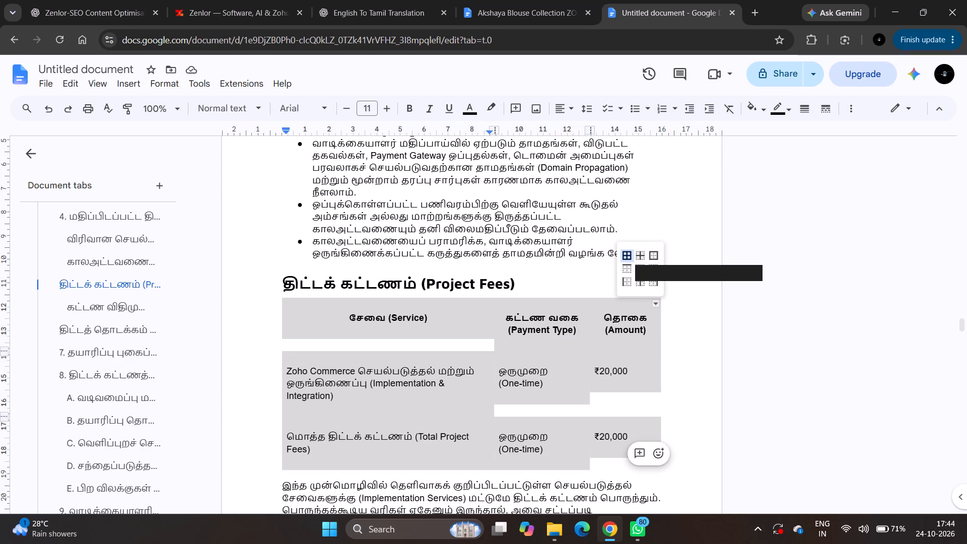
left_click(629, 256)
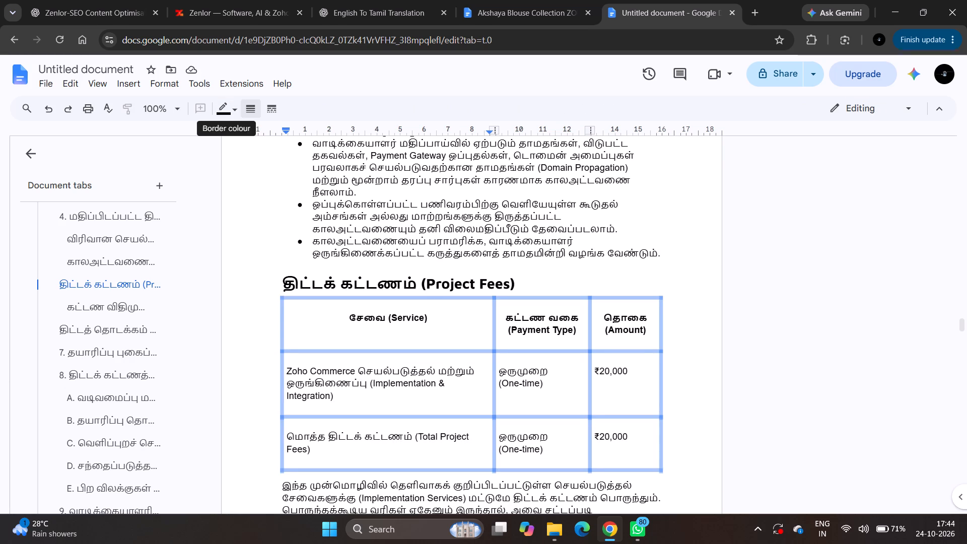
left_click(243, 107)
left_click(261, 154)
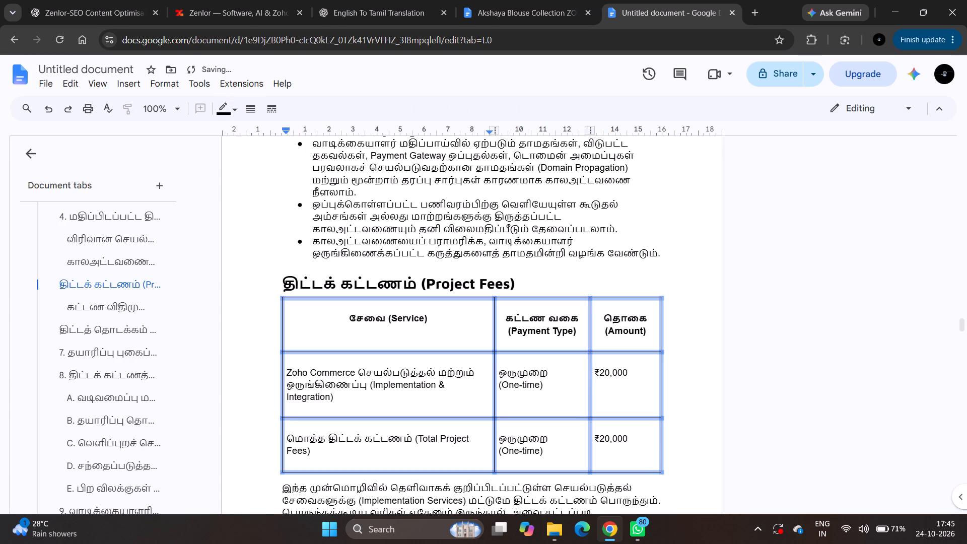
Fill the header row of the Project Fees table with the custom orange colour.
left_click(371, 320)
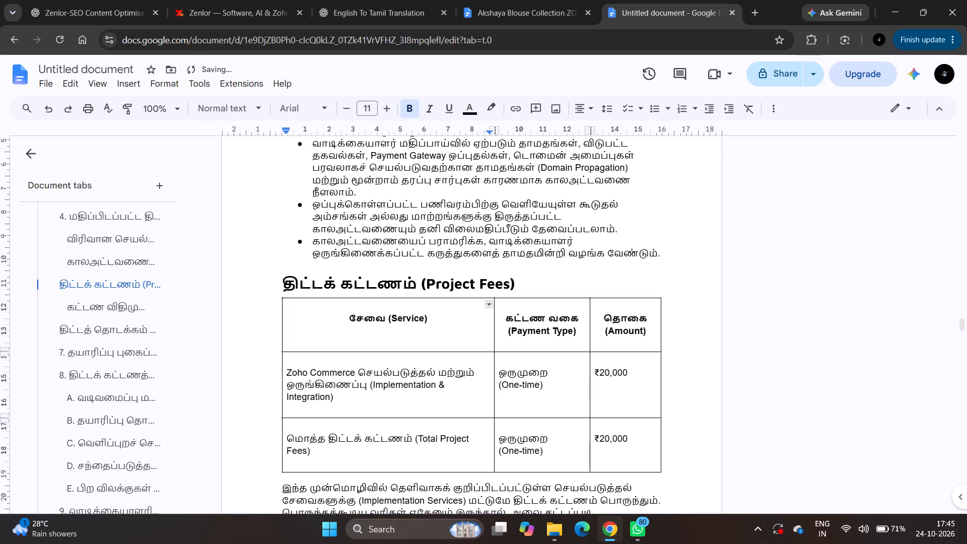
left_click(615, 332, "shift")
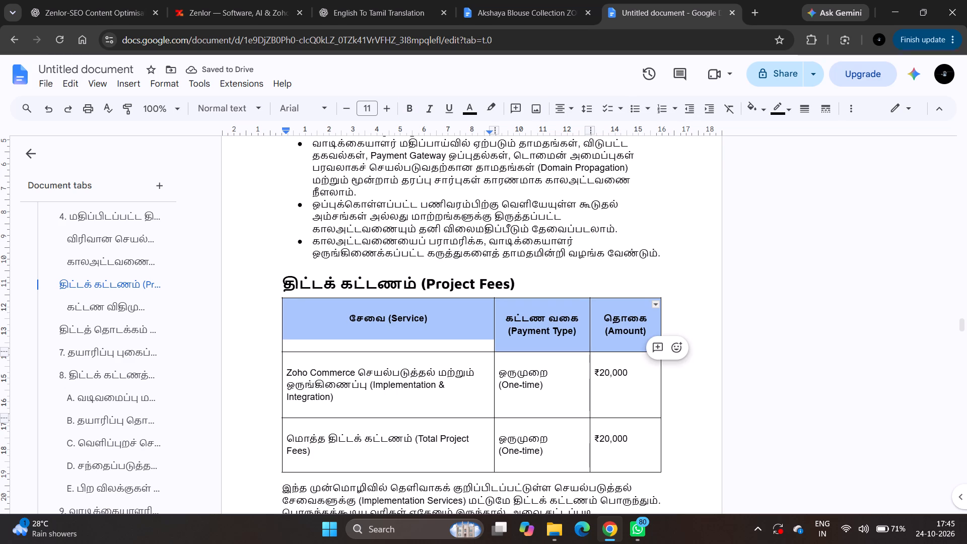
left_click(762, 107)
left_click(759, 279)
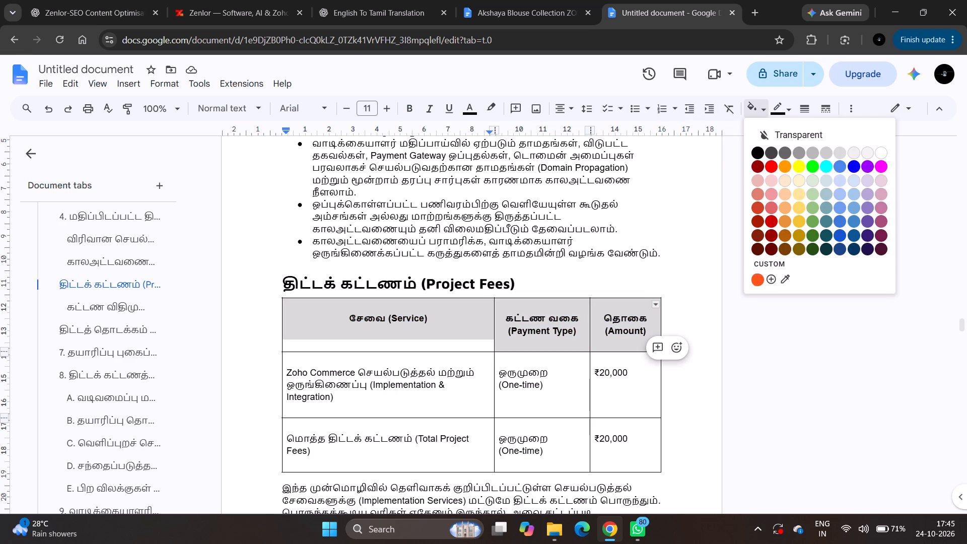
Remove the space before and after paragraphs in all cells of the Project Fees table.
left_click(439, 376)
left_click_drag(434, 327, 543, 396)
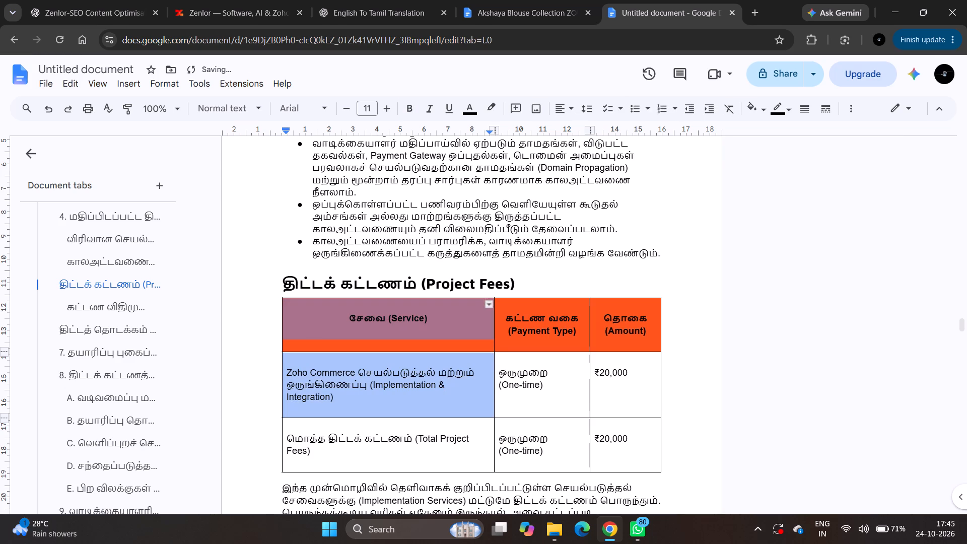
left_click_drag(543, 396, 610, 416)
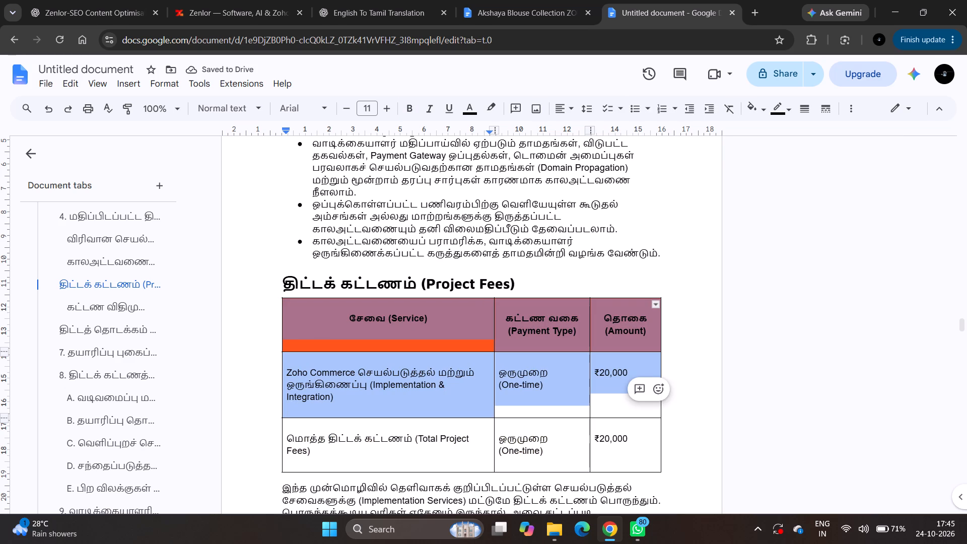
left_click(612, 428, "shift")
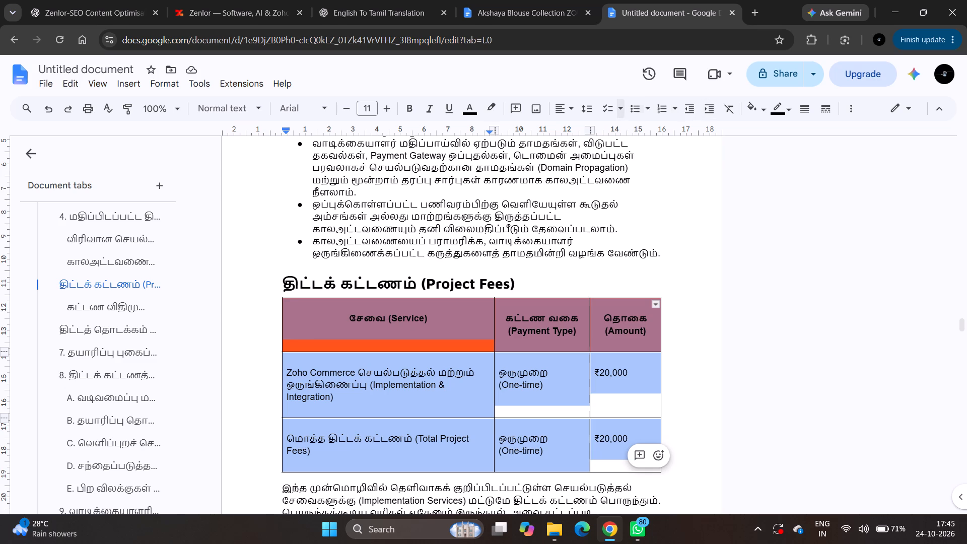
left_click(595, 109)
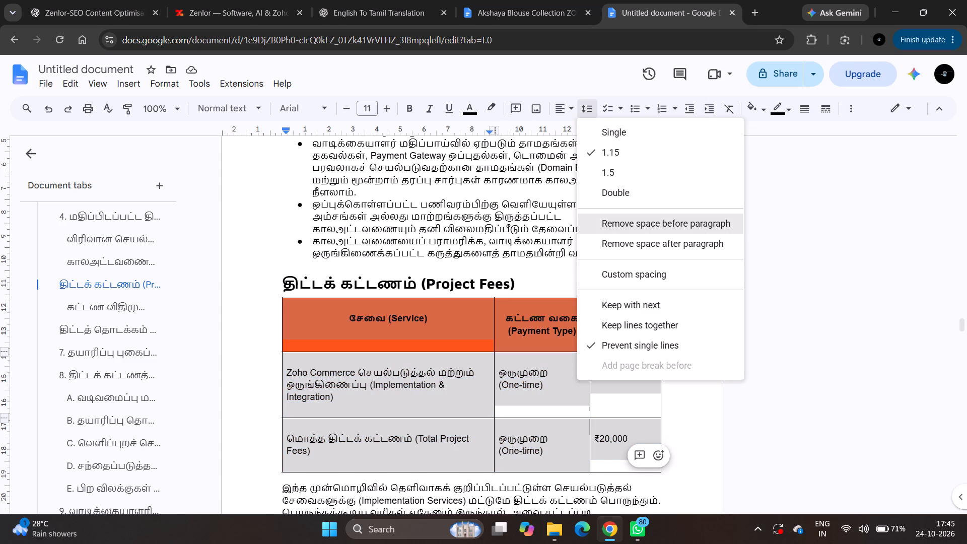
left_click(616, 228)
left_click_drag(588, 105, 605, 235)
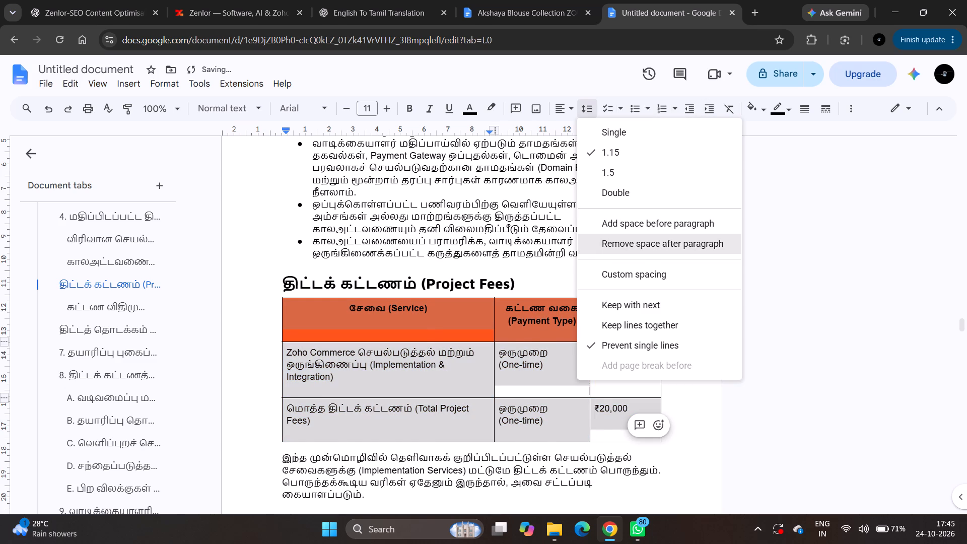
left_click_drag(605, 235, 605, 235)
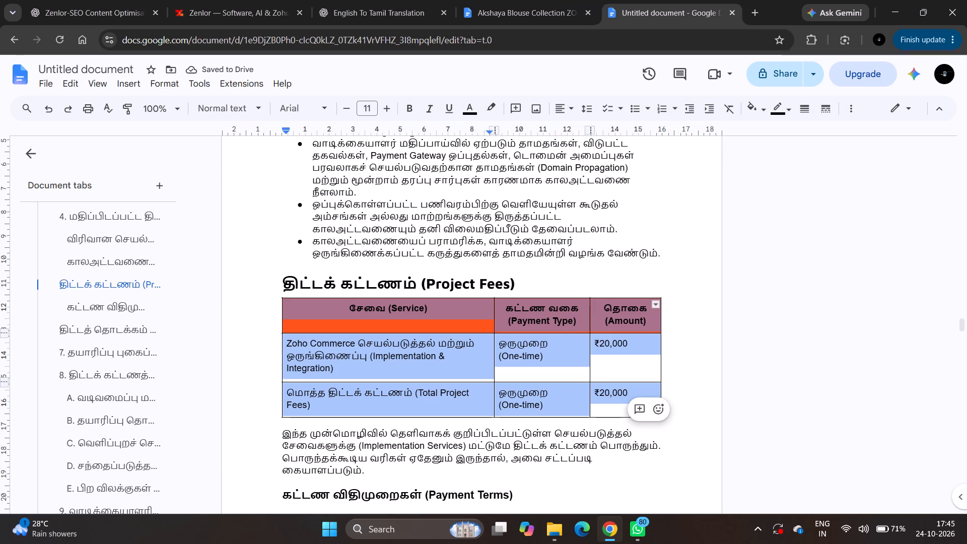
Apply 0.5pt borders to all cells of the Detailed Implementation Schedule table.
scroll(577, 255, "up", 4)
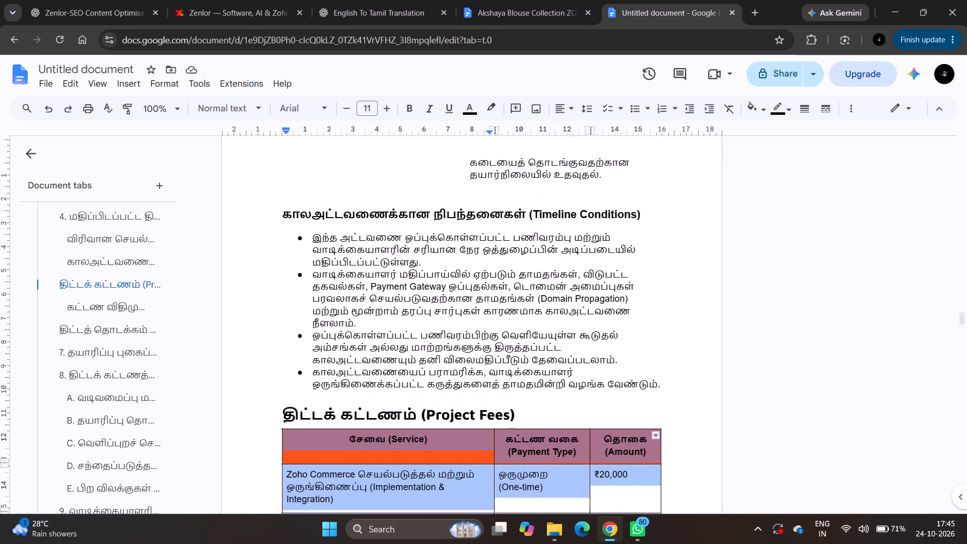
scroll(577, 255, "up", 2)
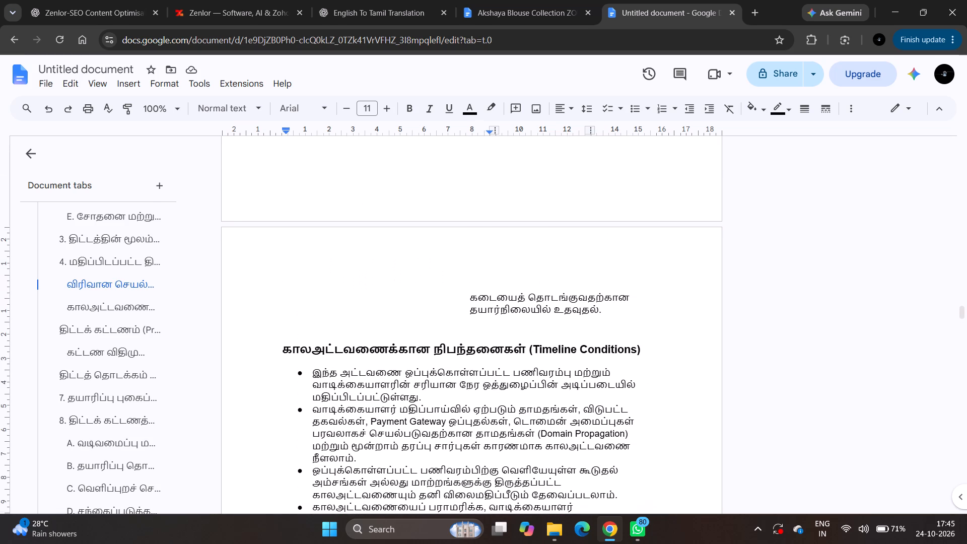
left_click_drag(620, 312, 533, 250)
scroll(533, 250, "up", 2)
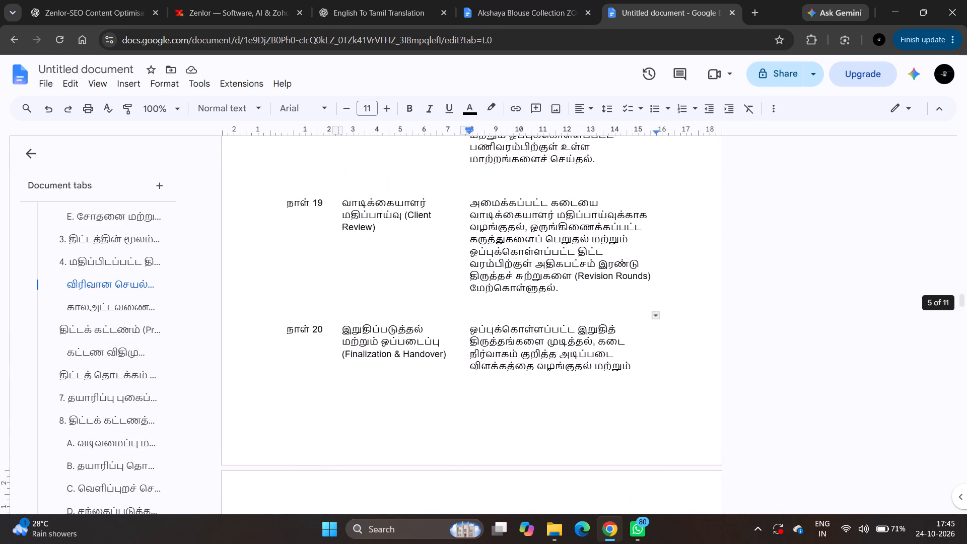
scroll(533, 250, "up", 7)
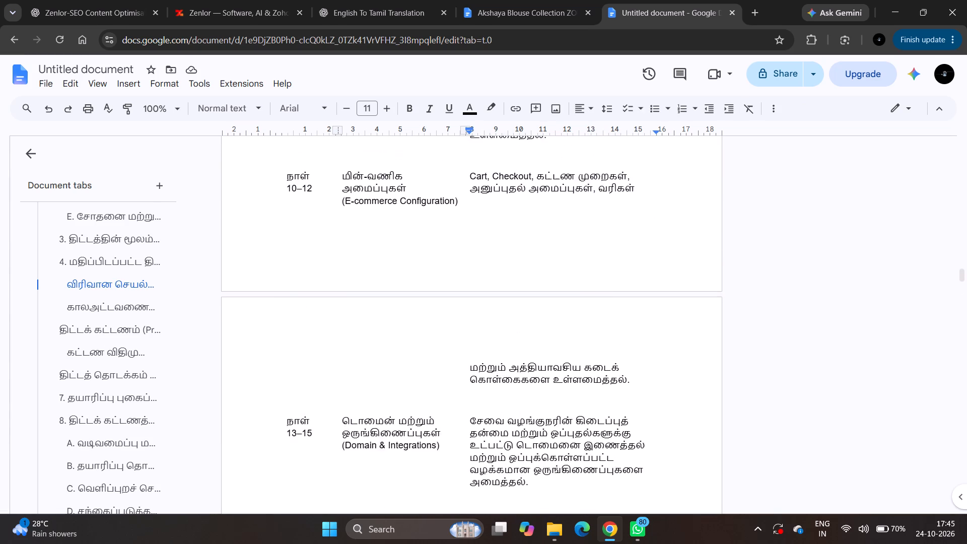
scroll(533, 250, "up", 3)
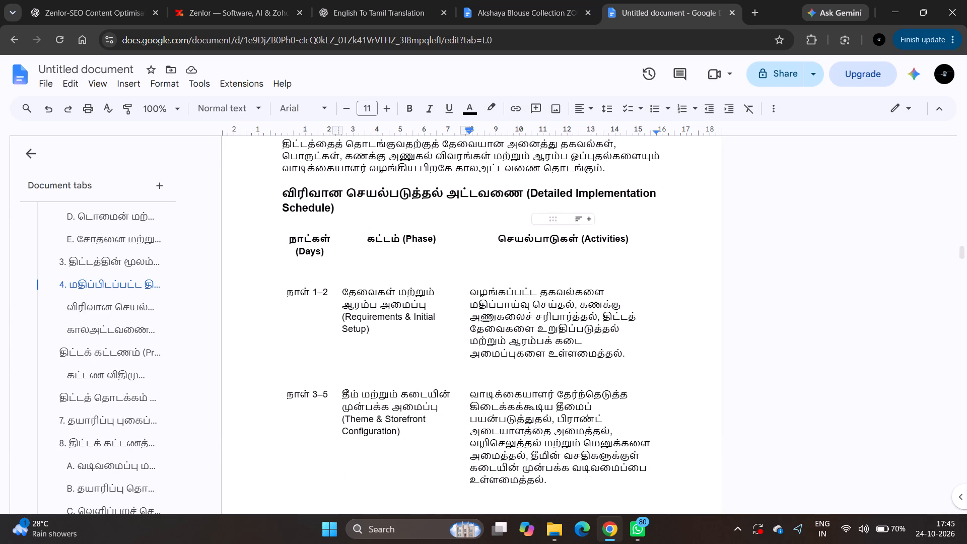
left_click(286, 238, "shift")
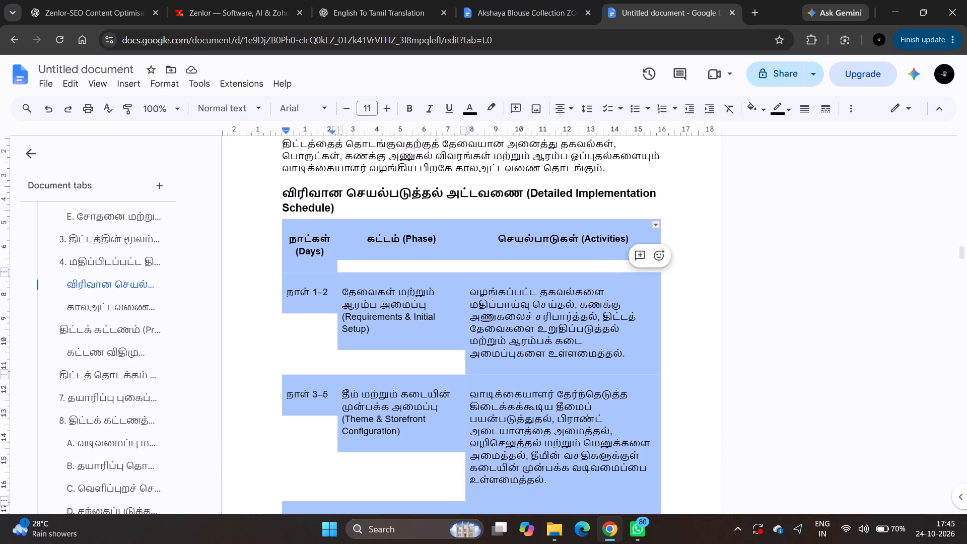
left_click(653, 224)
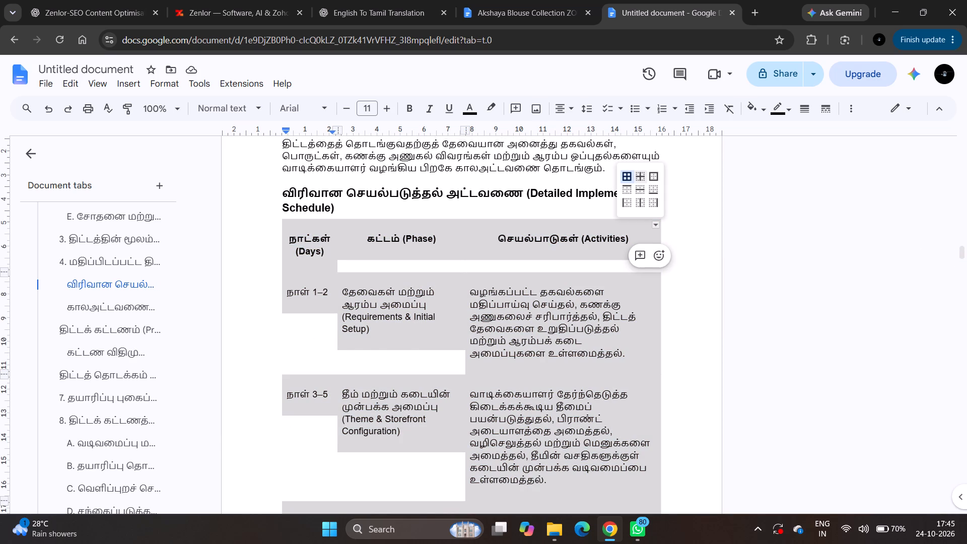
left_click(625, 176)
left_click(254, 110)
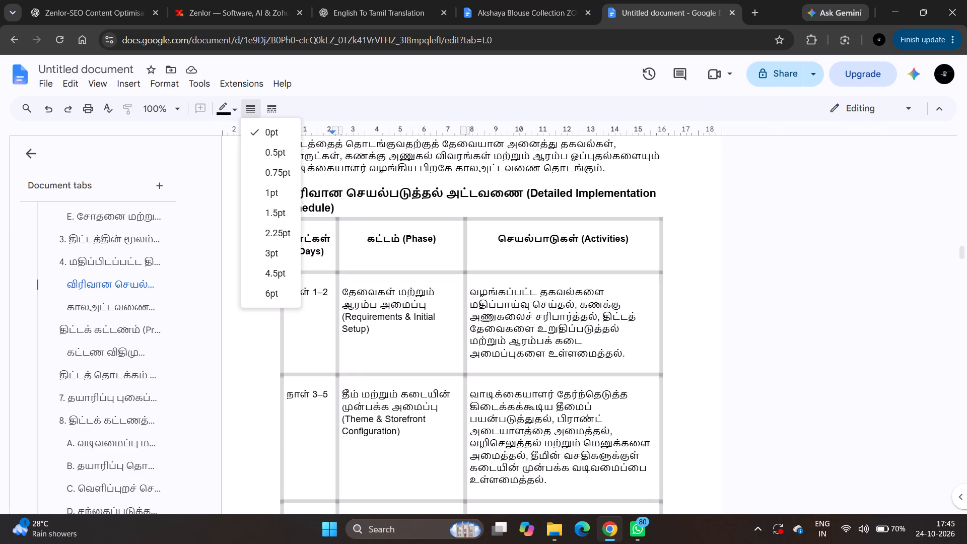
left_click(264, 152)
Set the header row text of the Detailed Implementation Schedule table to white.
left_click_drag(326, 255, 533, 266)
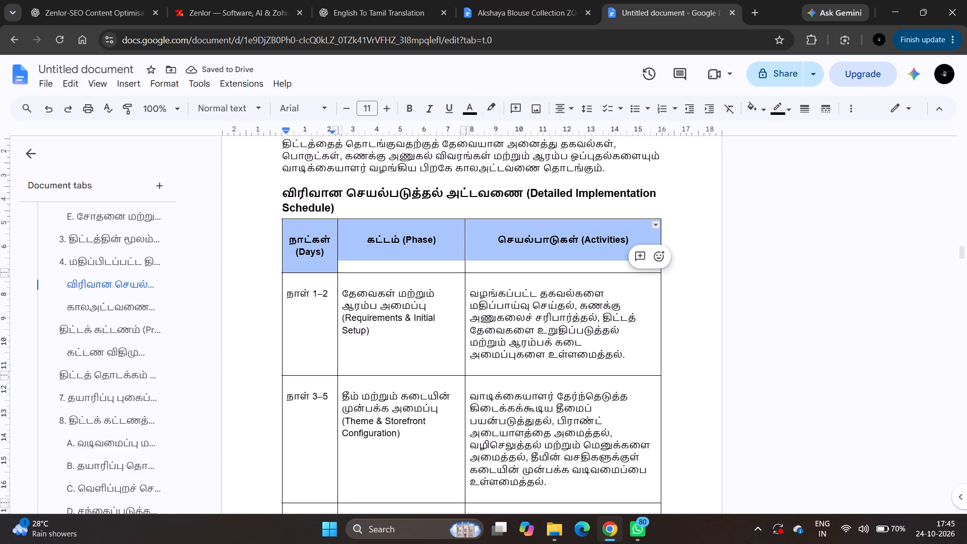
left_click_drag(478, 111, 595, 133)
left_click(595, 133)
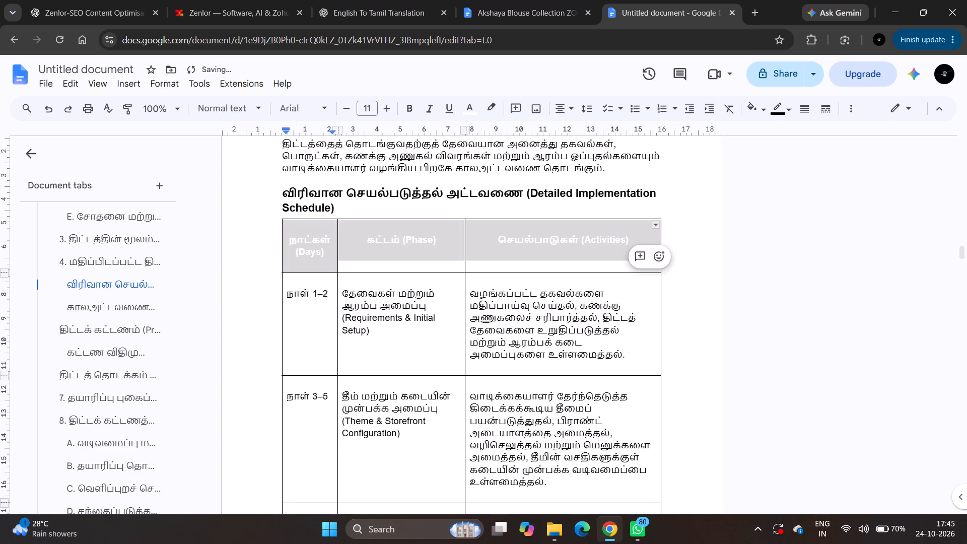
Fill the header row of the Detailed Implementation Schedule table with the custom orange colour.
left_click(509, 259)
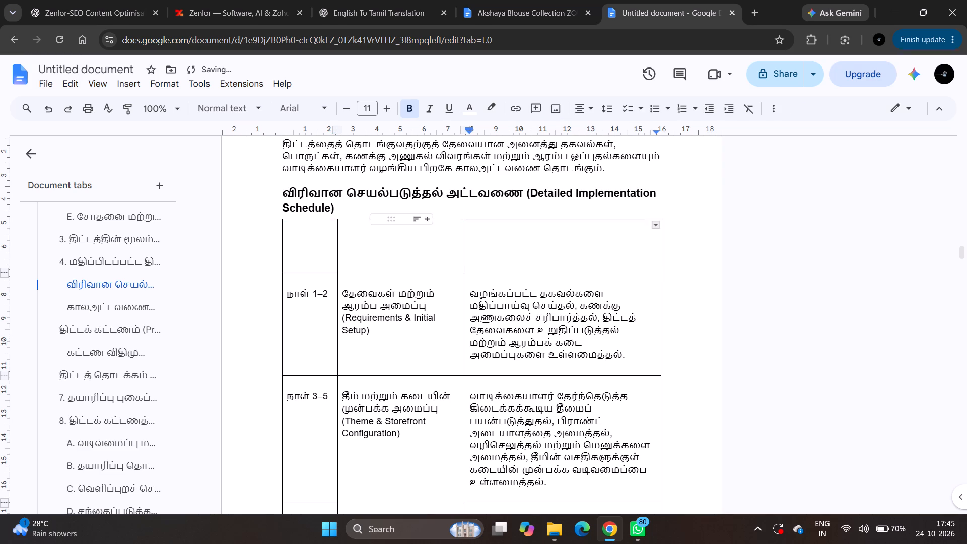
left_click_drag(317, 258, 527, 250)
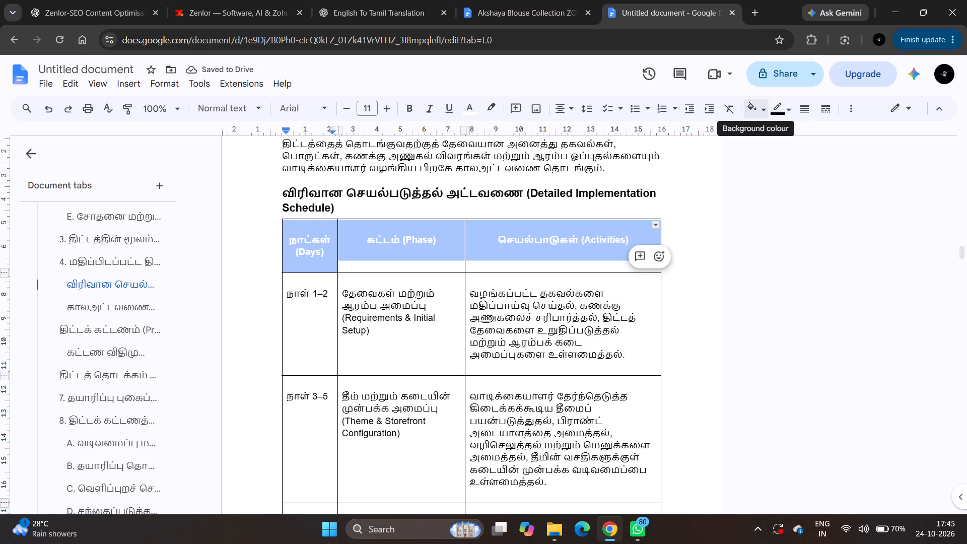
left_click_drag(757, 113, 757, 280)
left_click(462, 295)
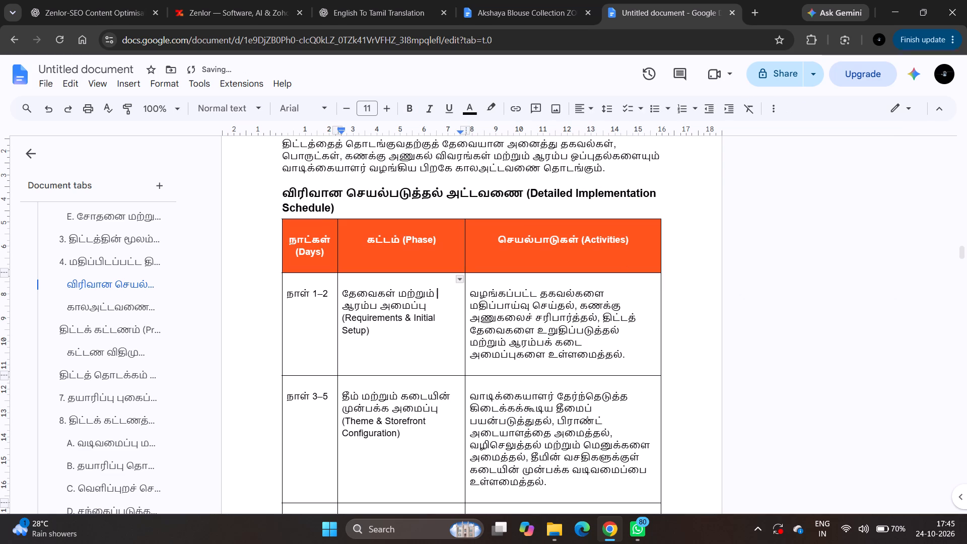
Remove the space before and after paragraphs in all cells of the Detailed Implementation Schedule table.
left_click_drag(315, 256, 549, 365)
scroll(549, 365, "down", 5)
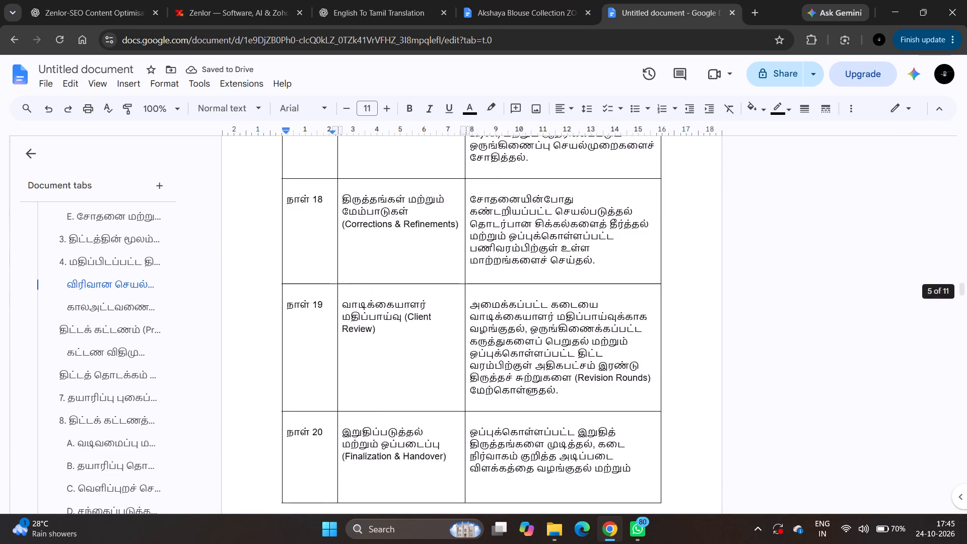
scroll(549, 365, "down", 1)
scroll(549, 365, "up", 1)
scroll(557, 335, "down", 1)
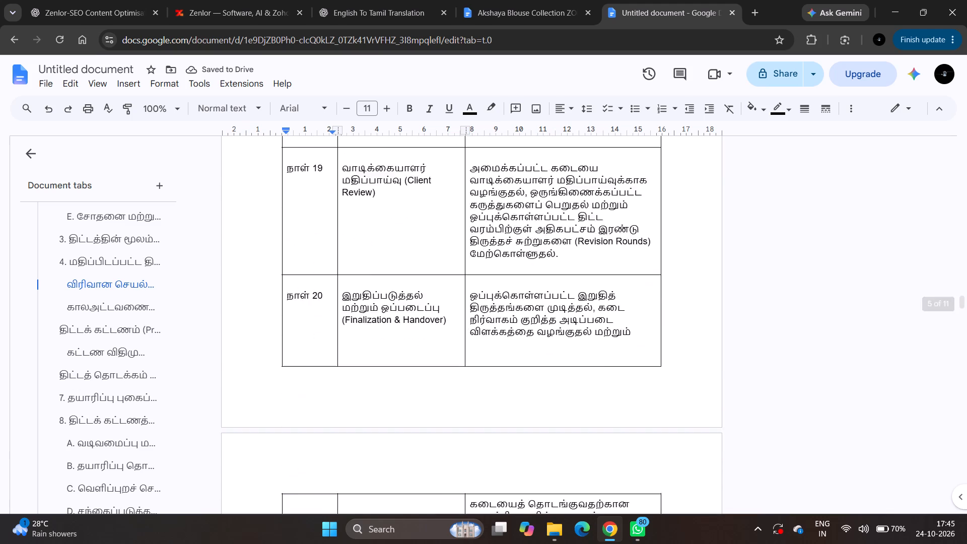
scroll(562, 322, "down", 1)
left_click(526, 456, "shift")
scroll(567, 278, "up", 2)
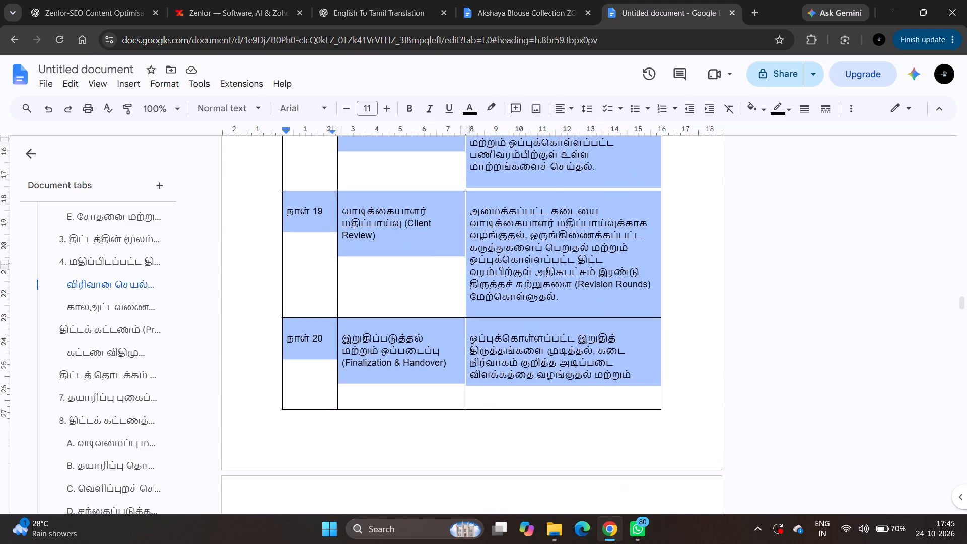
scroll(567, 278, "up", 3)
scroll(567, 278, "down", 2)
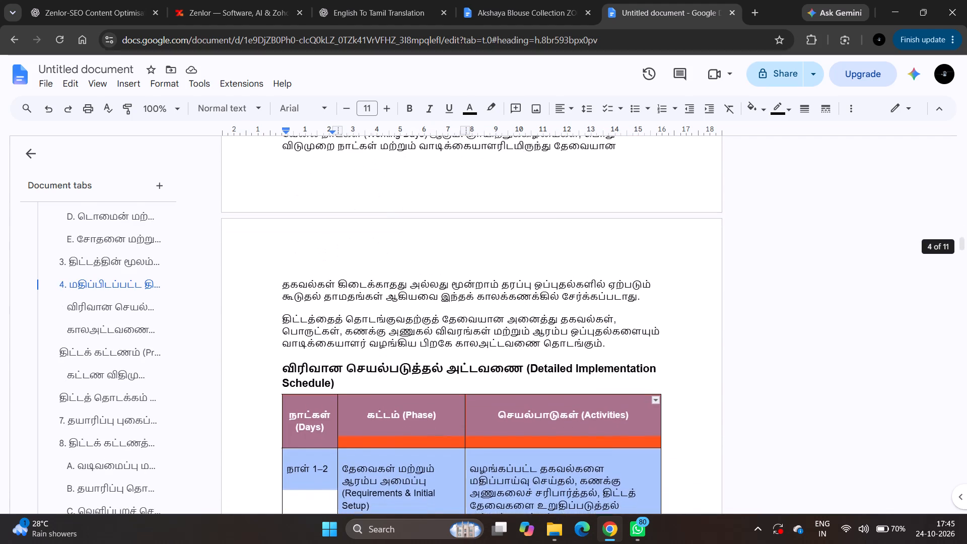
scroll(567, 278, "down", 1)
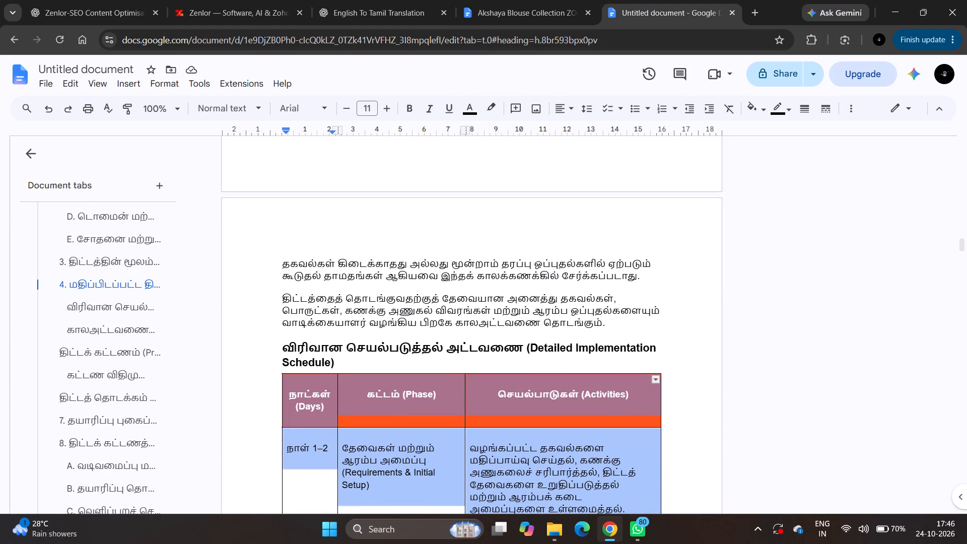
left_click_drag(587, 115, 615, 221)
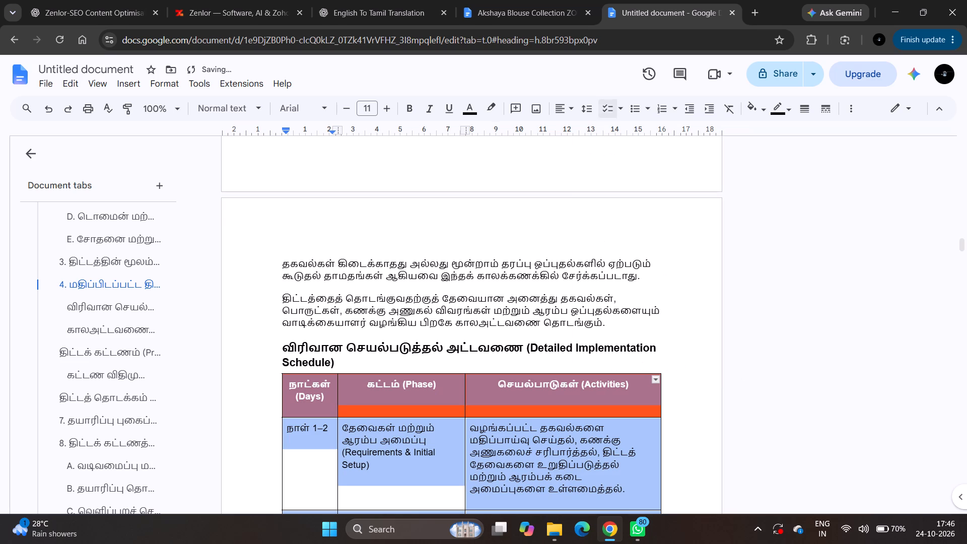
left_click_drag(592, 111, 609, 239)
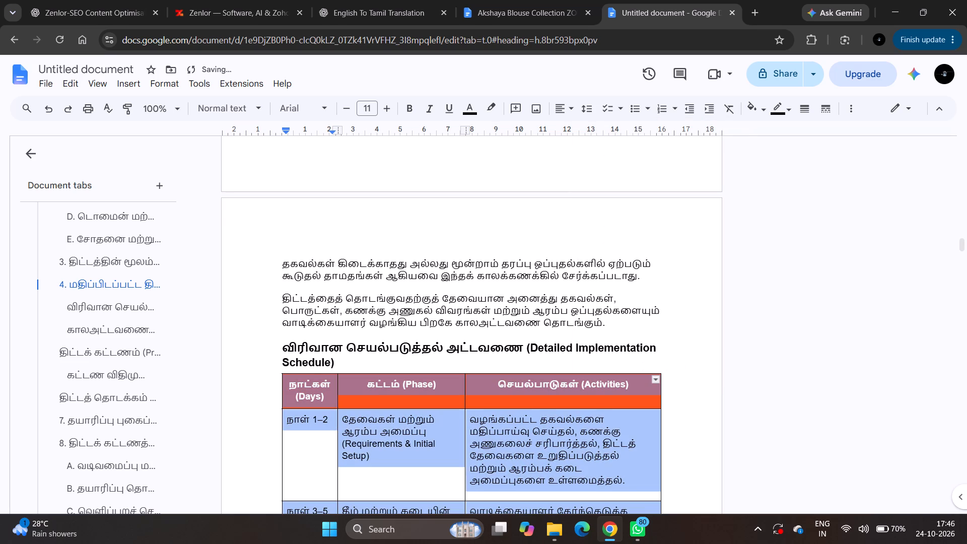
scroll(494, 398, "down", 3)
left_click(386, 304)
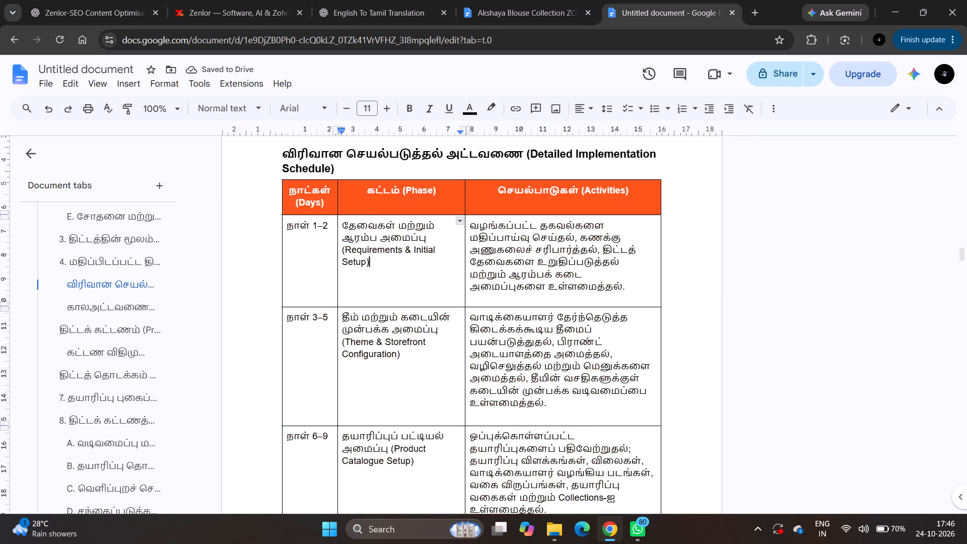
Delete the number "4." from the start of the Estimated Project Timeline heading.
scroll(386, 304, "up", 2)
scroll(341, 307, "up", 2)
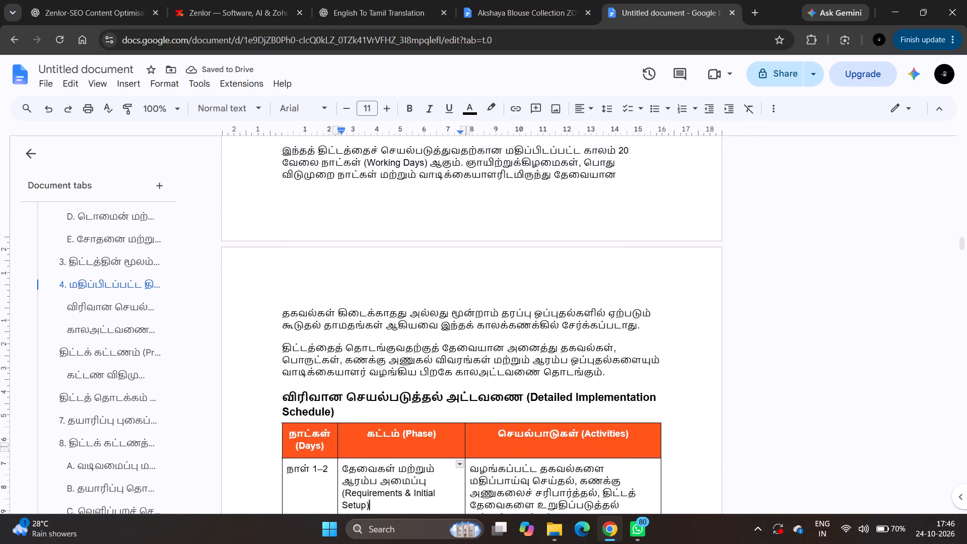
scroll(341, 307, "up", 1)
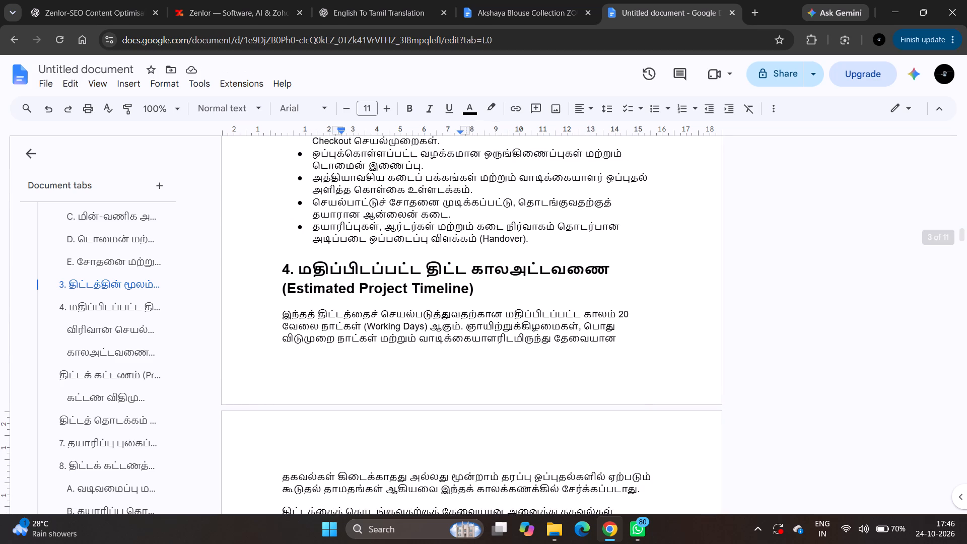
left_click(300, 269)
key("BackSpace")
key("BackSpace")
key("BackSpace")
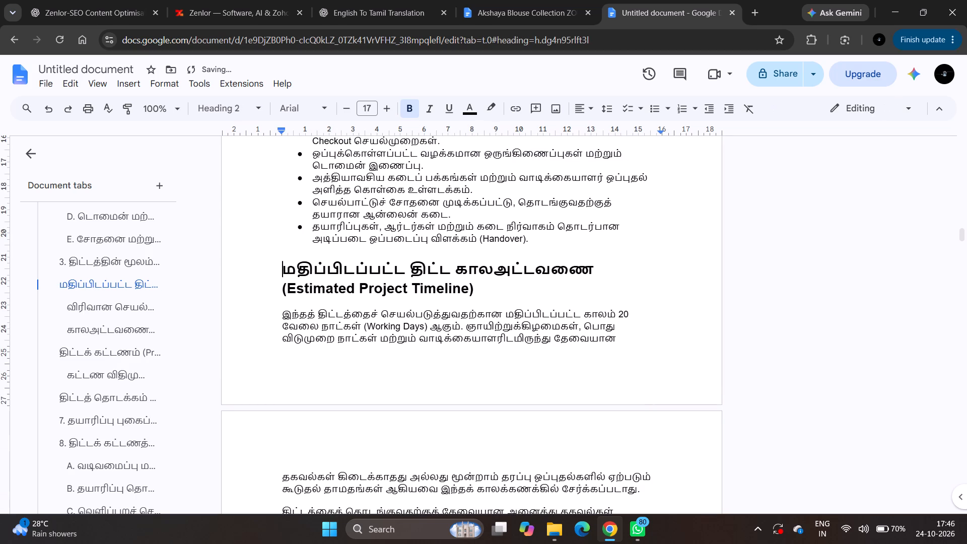
Insert two blank paragraphs before the Estimated Project Timeline heading to move it onto the following page.
key("Return")
key("Return")
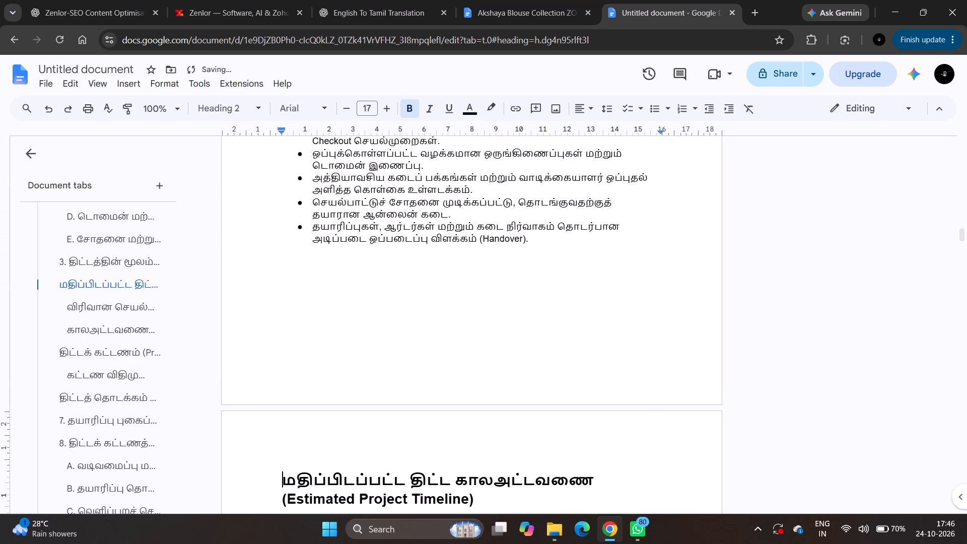
Set the font of the Estimated Project Timeline heading to Maven Pro.
scroll(300, 269, "down", 2)
triple_click(342, 285)
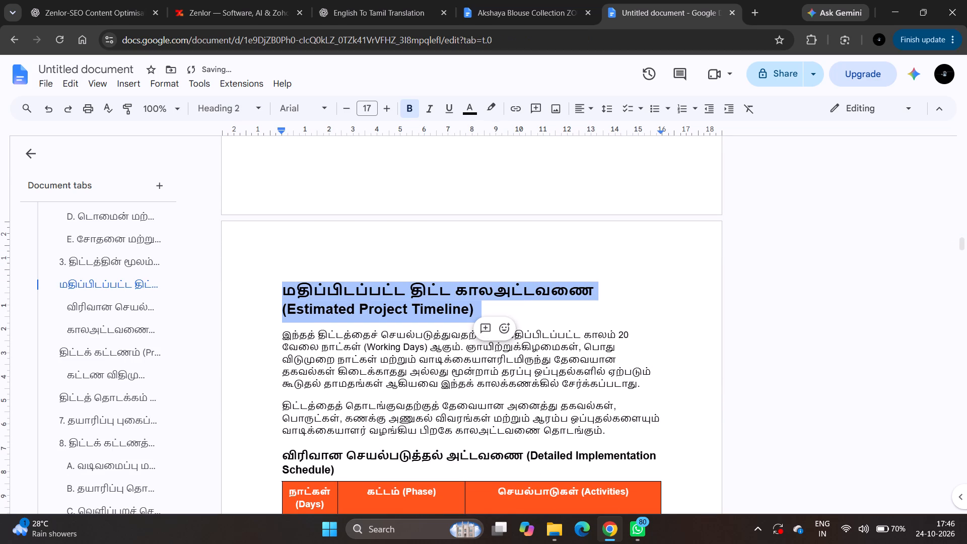
left_click_drag(323, 104, 328, 196)
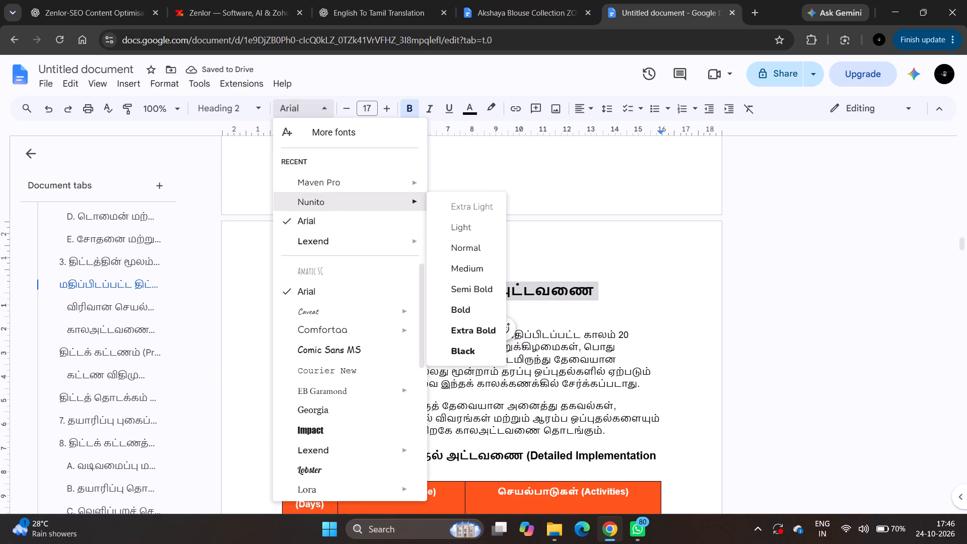
left_click_drag(305, 106, 305, 197)
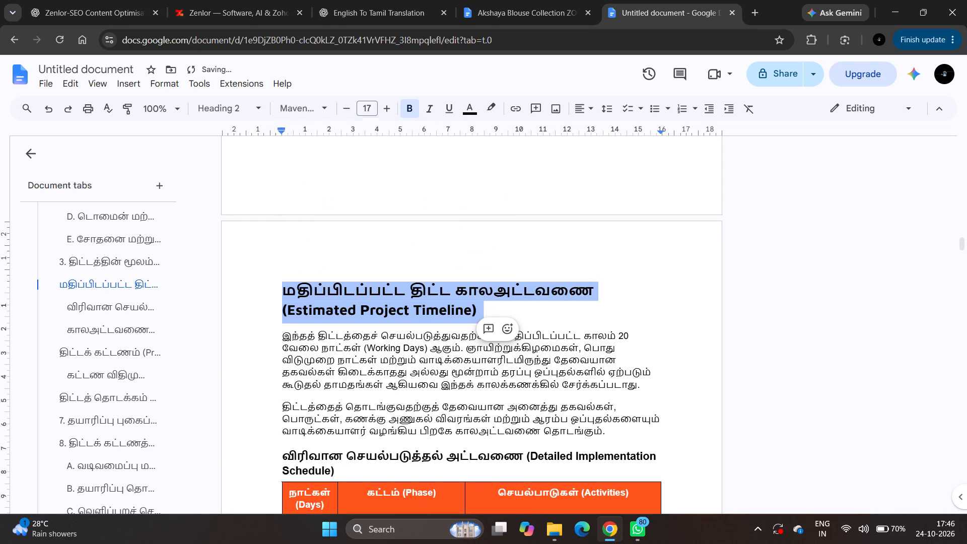
Set the font of the Detailed Implementation Schedule heading to Maven Pro.
scroll(357, 296, "down", 2)
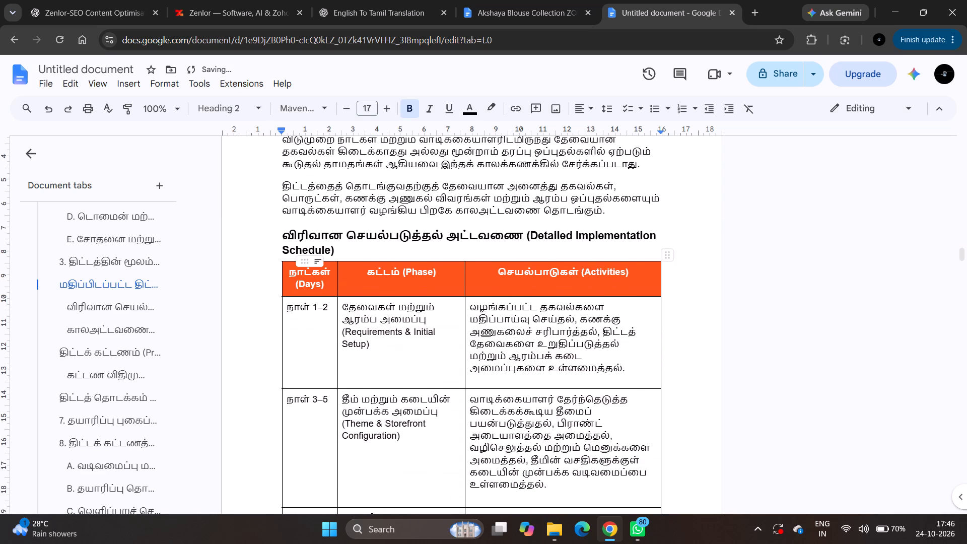
triple_click(293, 233)
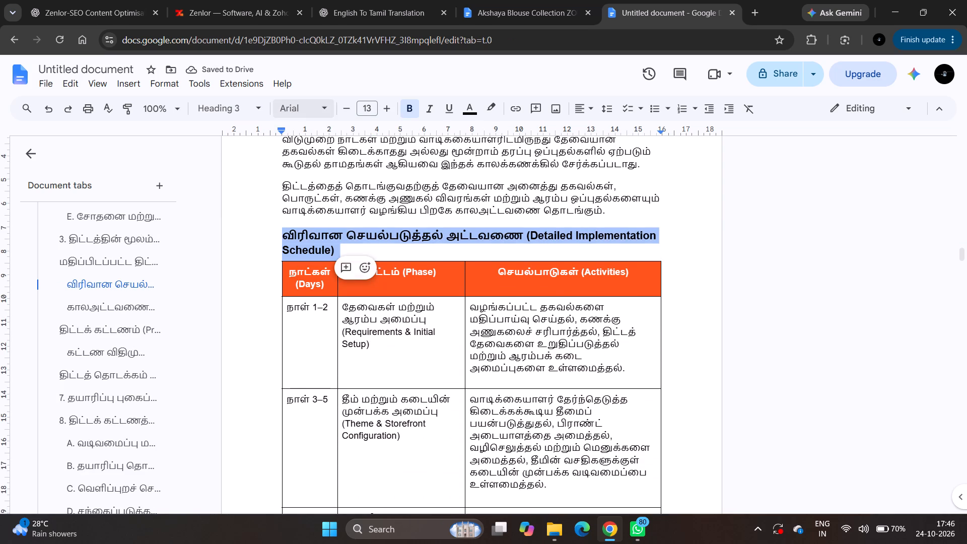
left_click_drag(322, 104, 343, 181)
Set the font of the Timeline Conditions heading to Maven Pro.
scroll(362, 260, "down", 5)
scroll(362, 260, "up", 1)
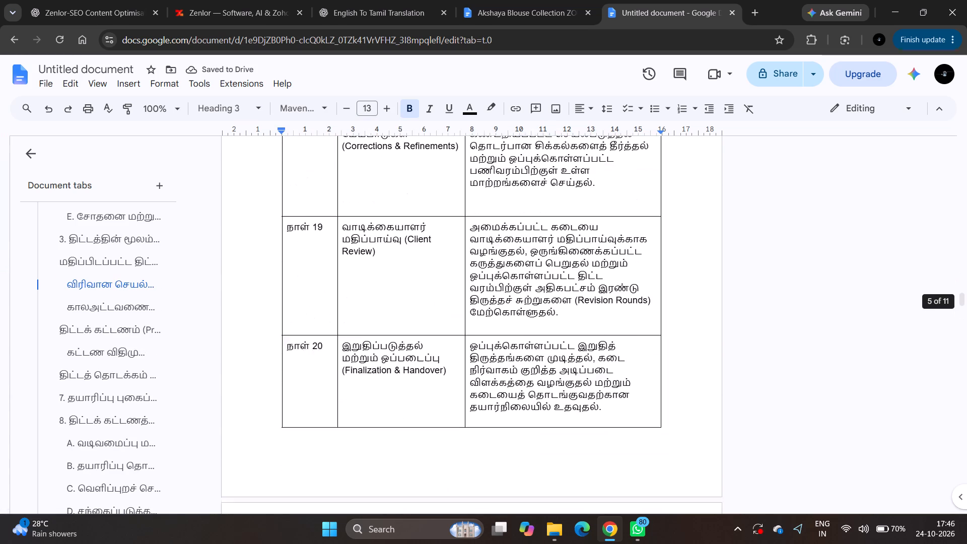
scroll(362, 260, "down", 3)
triple_click(343, 279)
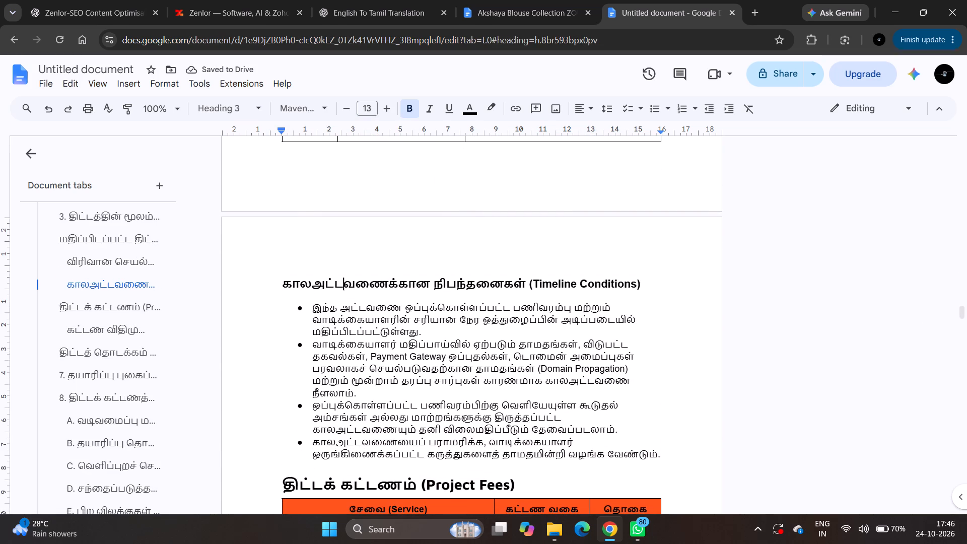
left_click(309, 99)
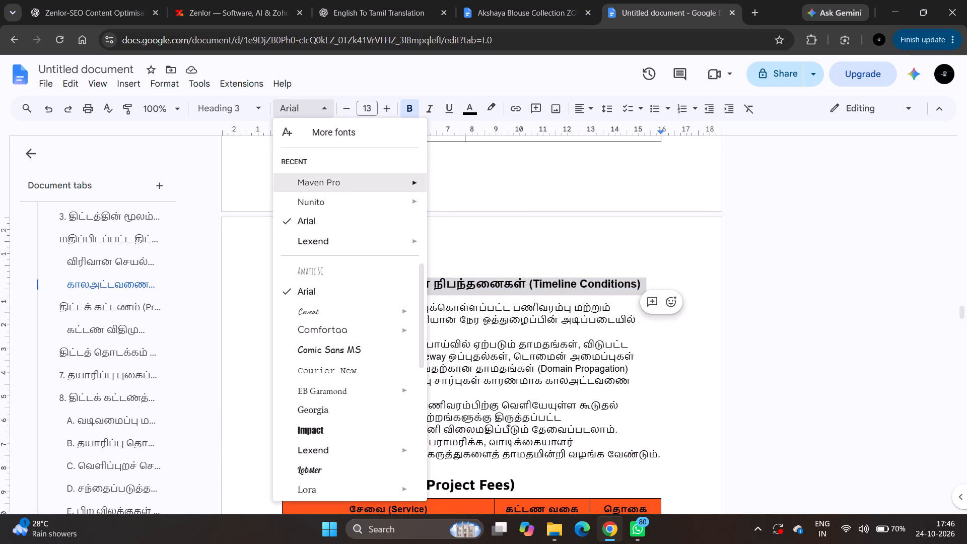
left_click(318, 175)
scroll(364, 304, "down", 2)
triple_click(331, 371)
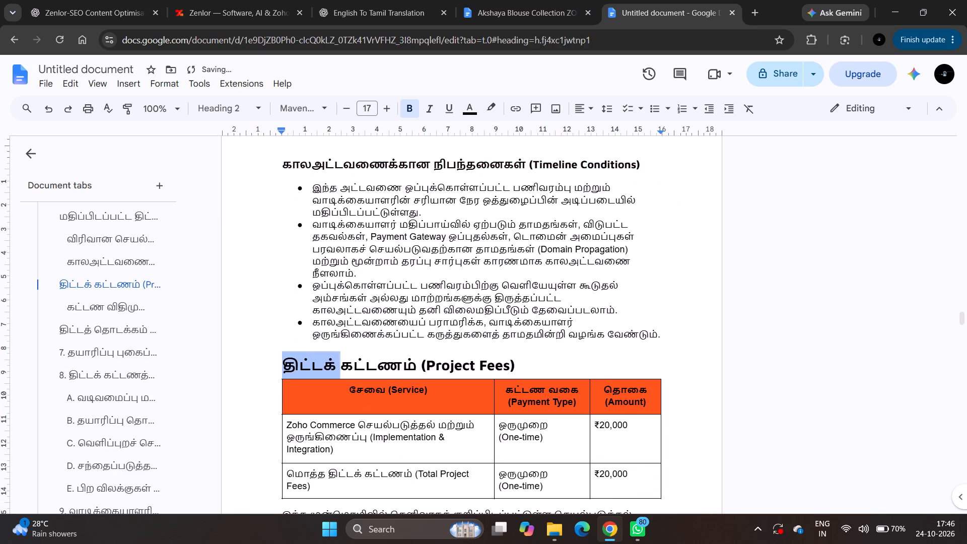
Delete the number "3." from the start of the Project Deliverables heading.
scroll(372, 282, "up", 5)
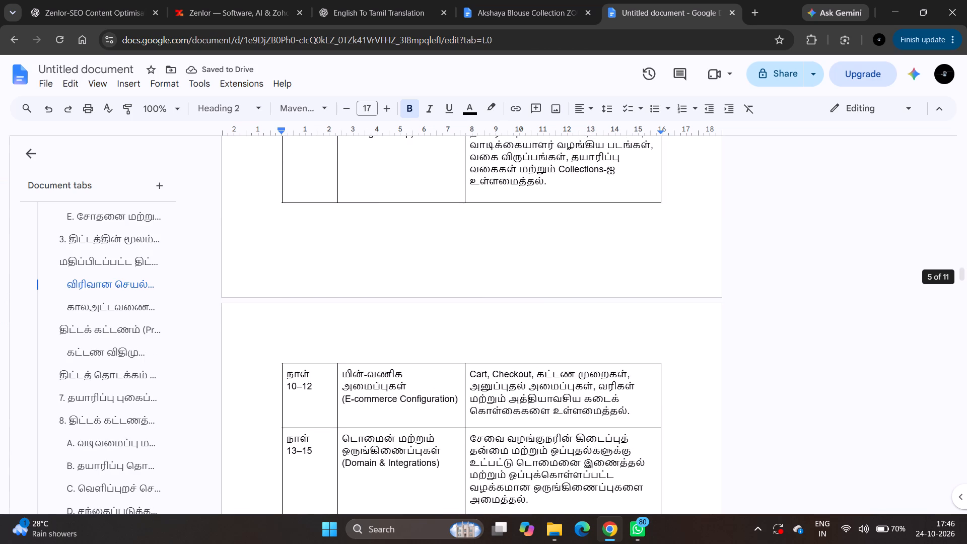
scroll(372, 282, "up", 6)
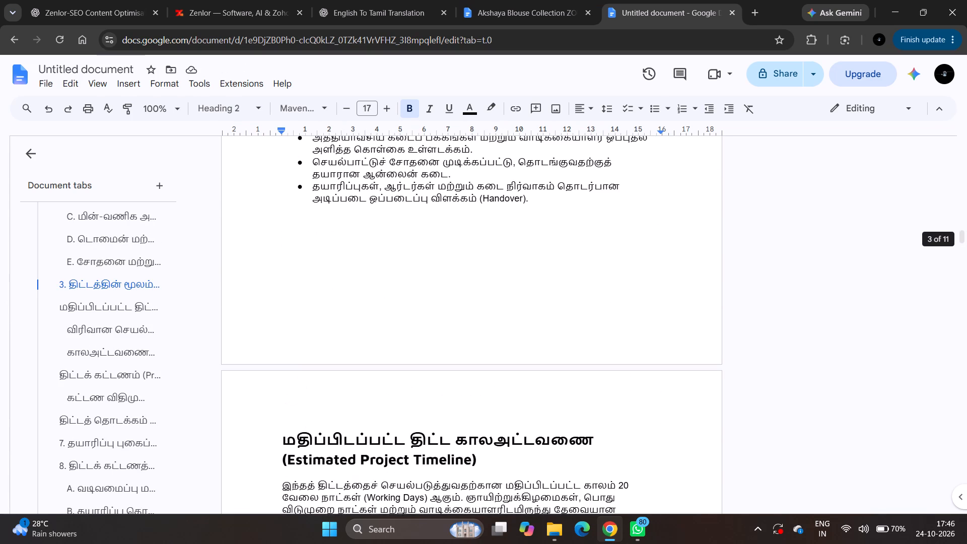
scroll(372, 282, "up", 3)
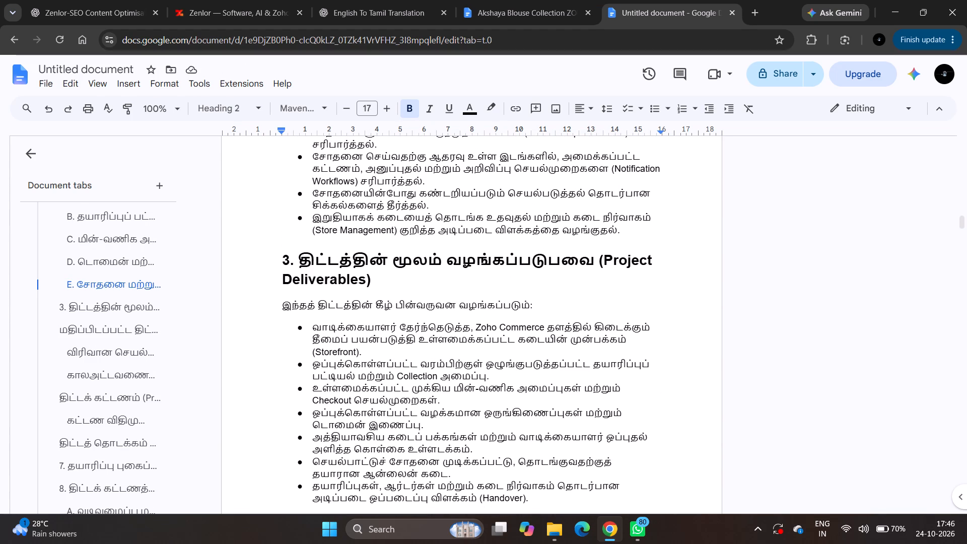
left_click(299, 261)
key("BackSpace")
key("BackSpace")
key("BackSpace")
Set the font of the Project Deliverables heading to Maven Pro.
triple_click(331, 253)
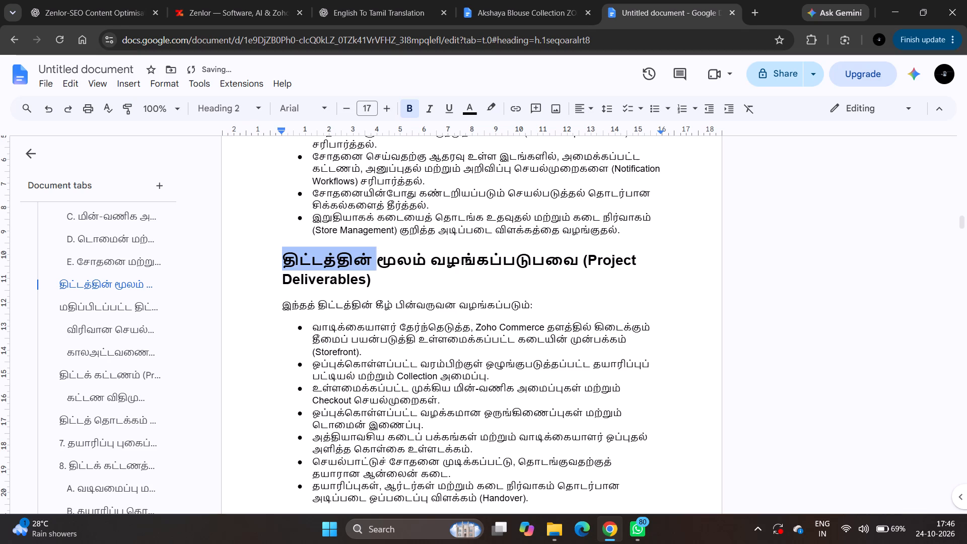
left_click(297, 111)
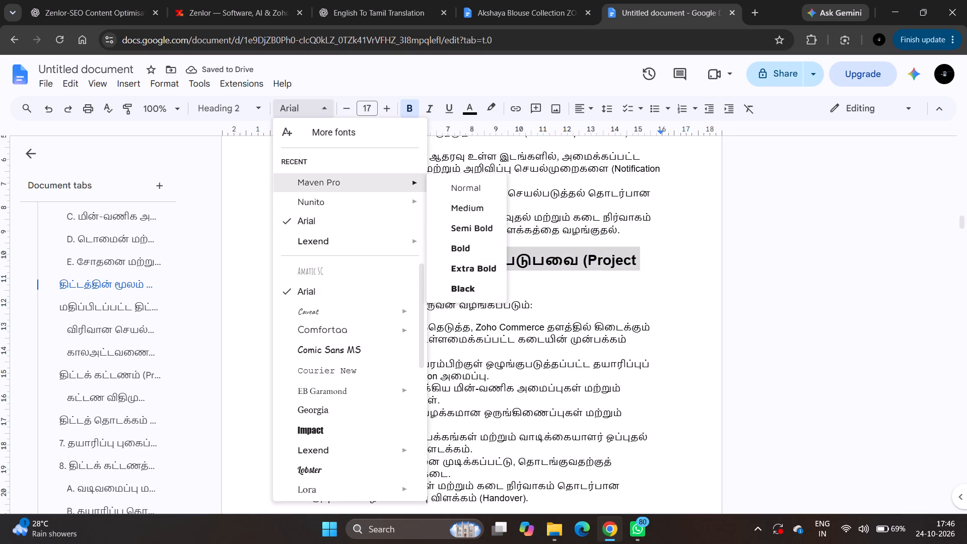
left_click(299, 180)
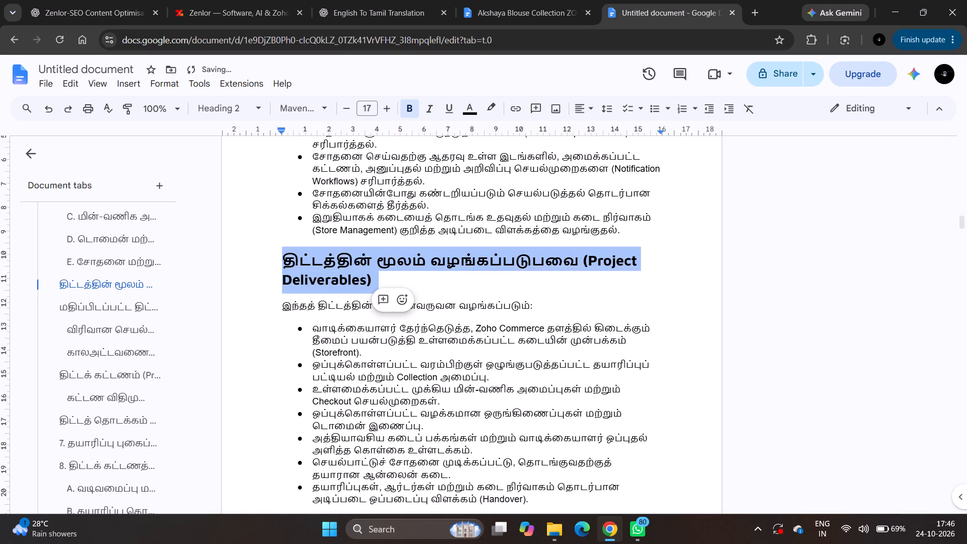
Delete the number "2." from the start of the Scope of Services heading.
scroll(397, 274, "up", 1)
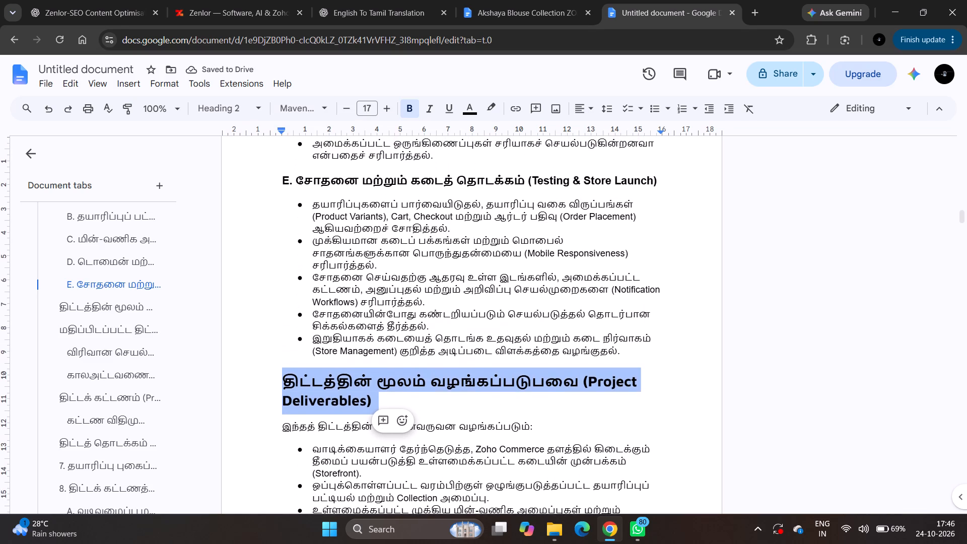
scroll(397, 274, "up", 1)
scroll(345, 270, "up", 2)
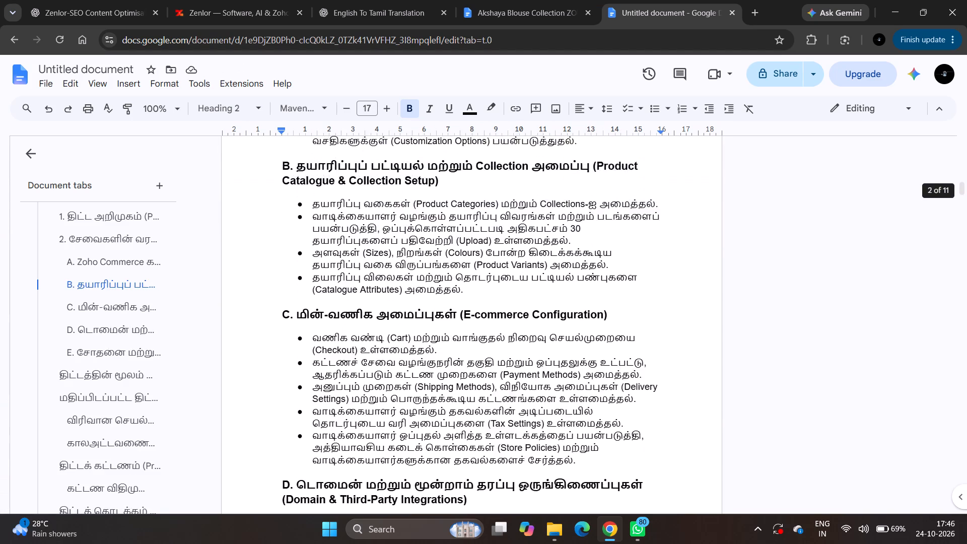
scroll(345, 270, "up", 4)
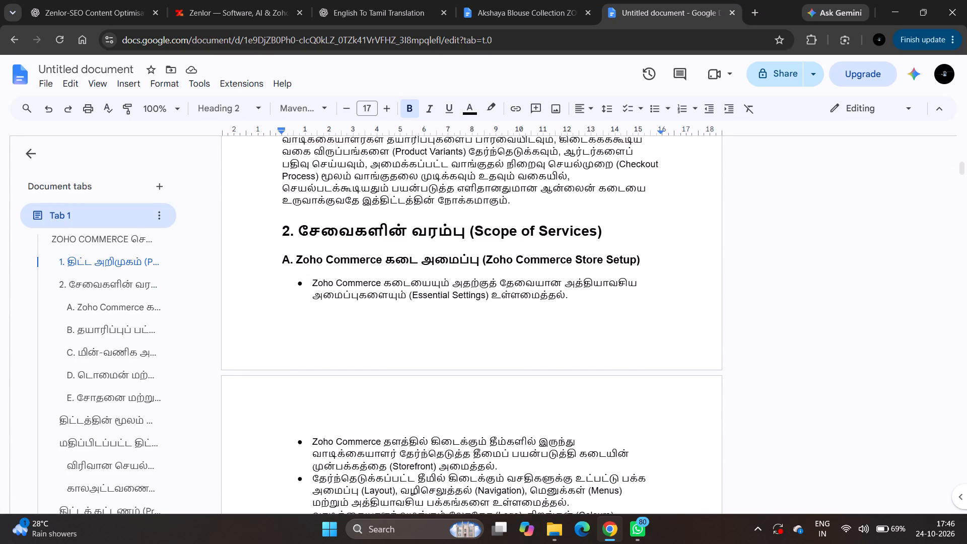
left_click(295, 231)
key("Right")
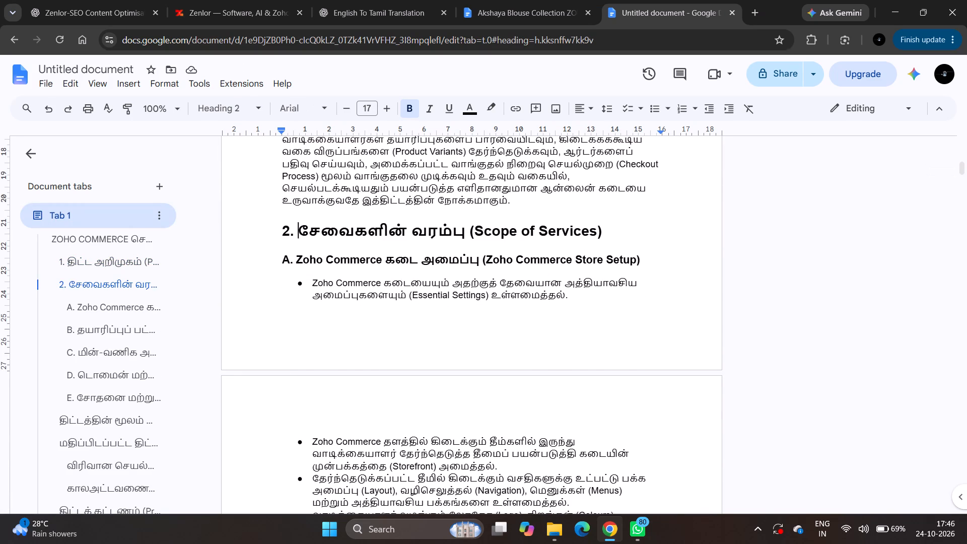
key("BackSpace")
key("BackSpace")
key("BackSpace")
Set the font of the Scope of Services heading and its subheading A, Zoho Commerce Store Setup, to Maven Pro.
triple_click(338, 226)
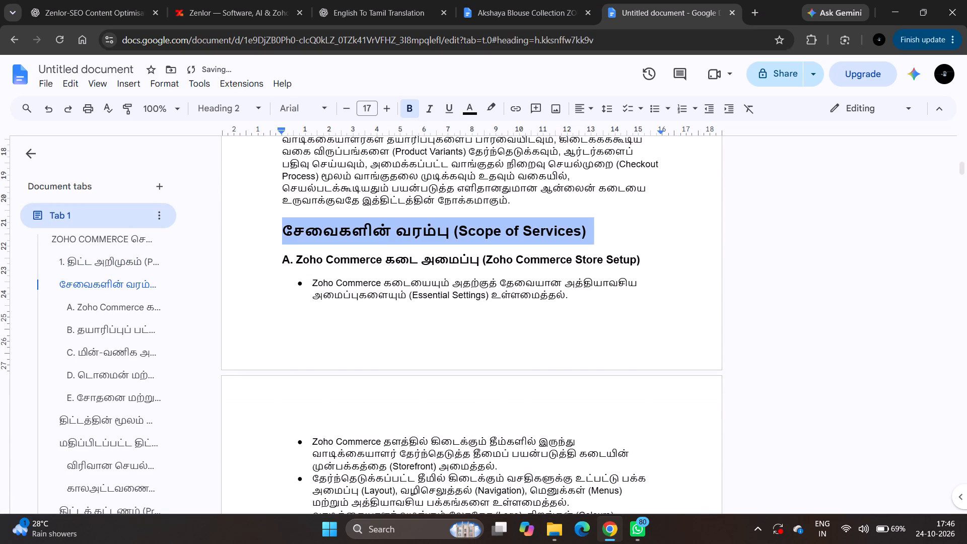
left_click_drag(280, 104, 306, 179)
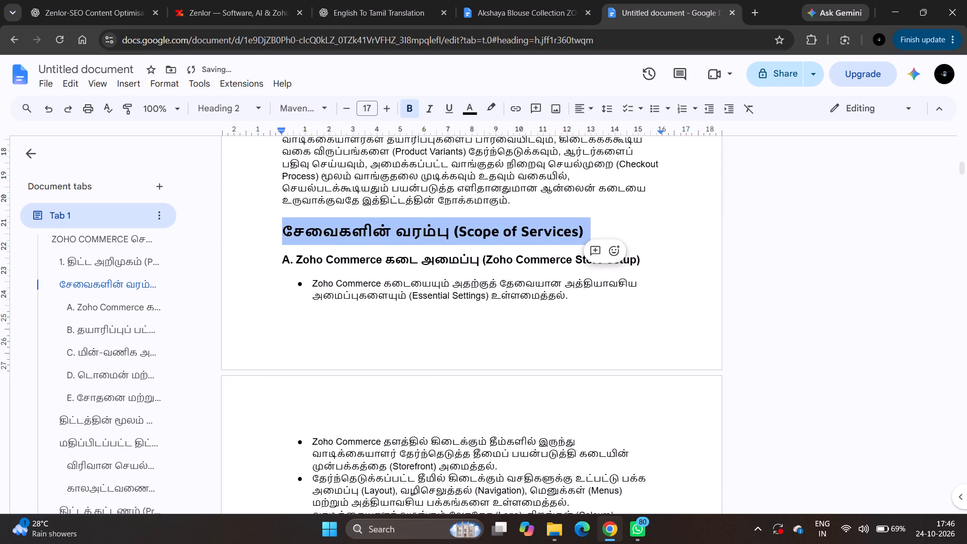
triple_click(330, 254)
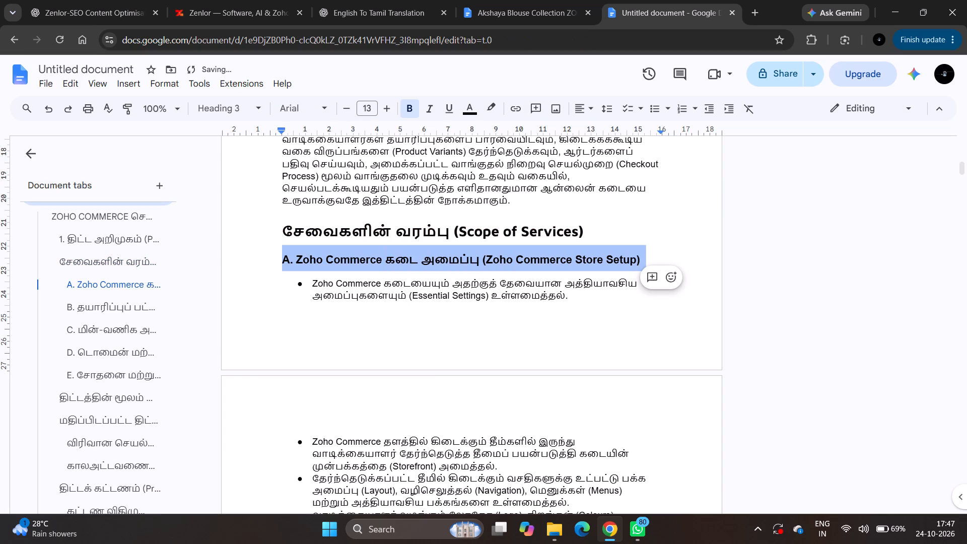
left_click(308, 112)
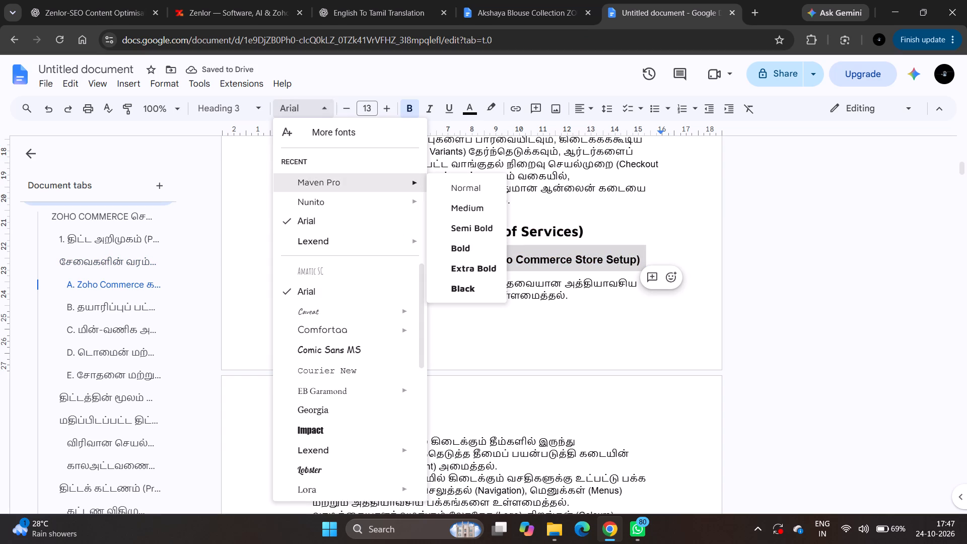
left_click(324, 184)
Set the font of subheadings B, Product Catalogue & Collection Setup, and C, E-commerce Configuration, to Maven Pro.
scroll(356, 245, "down", 2)
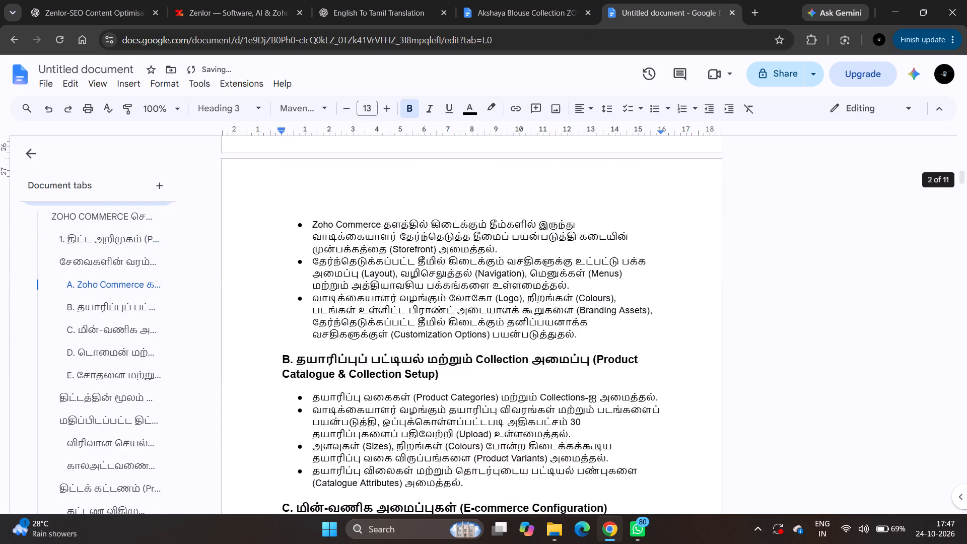
scroll(356, 245, "down", 1)
triple_click(364, 179)
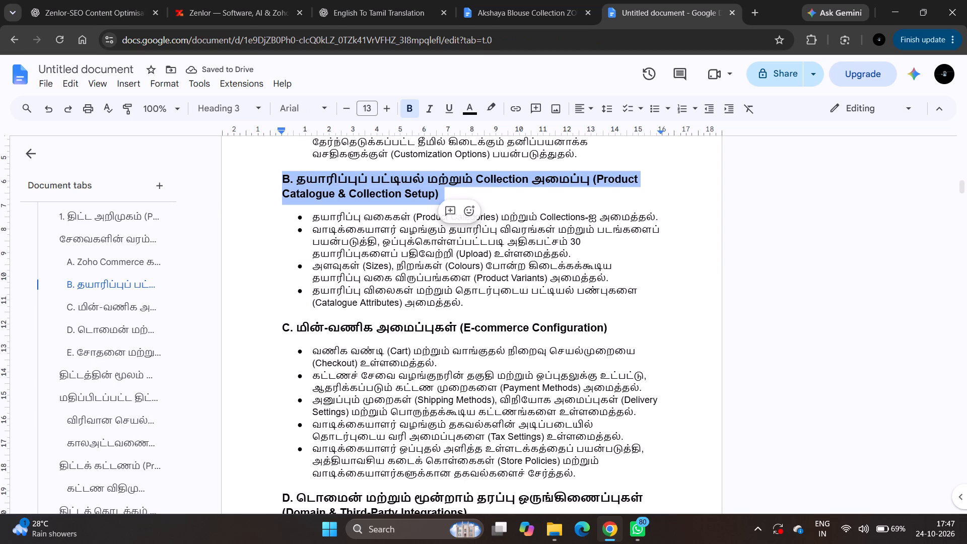
left_click_drag(312, 110, 324, 186)
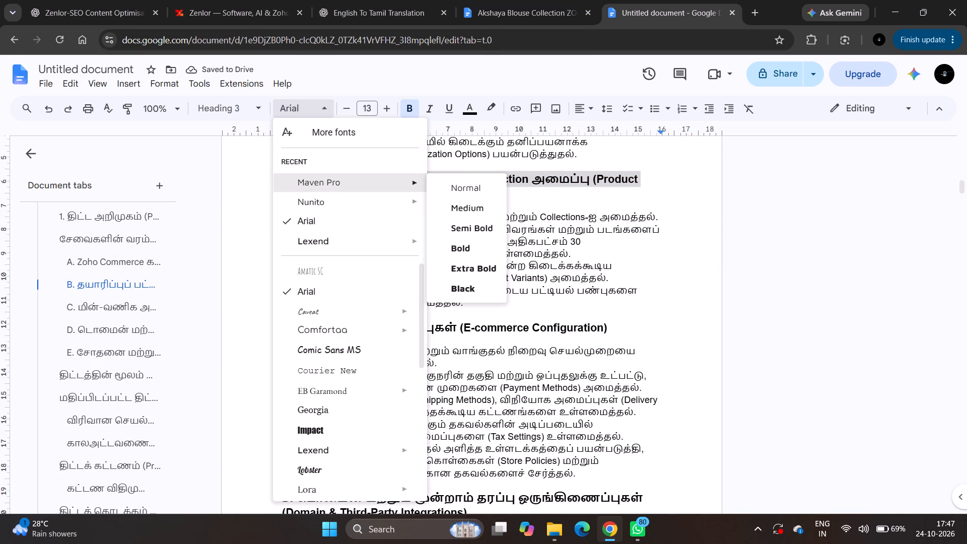
triple_click(323, 331)
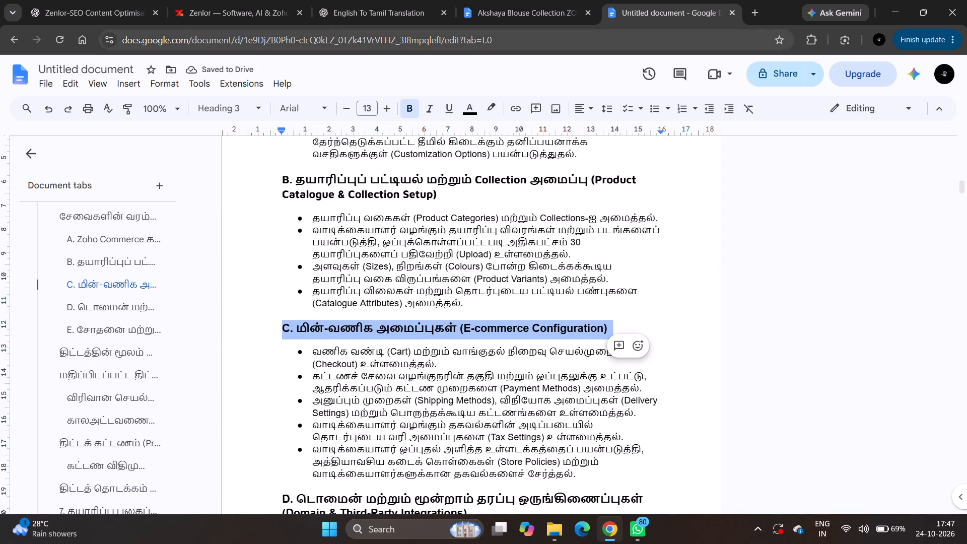
left_click(292, 101)
left_click(299, 178)
Set the font of subheadings D, Domain & Third-Party Integrations, and E, Testing & Store Launch, to Maven Pro.
scroll(326, 262, "down", 2)
triple_click(314, 367)
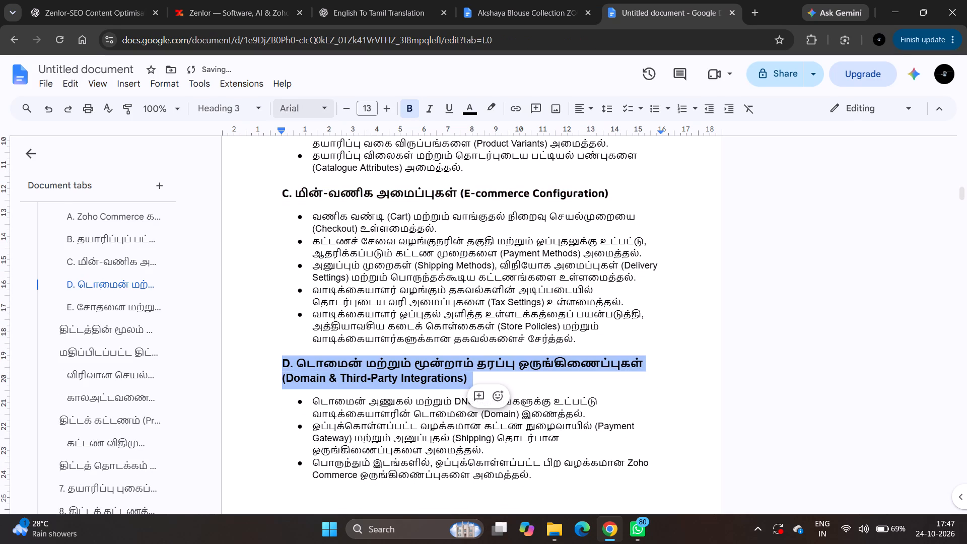
left_click_drag(308, 101, 306, 176)
scroll(346, 280, "down", 3)
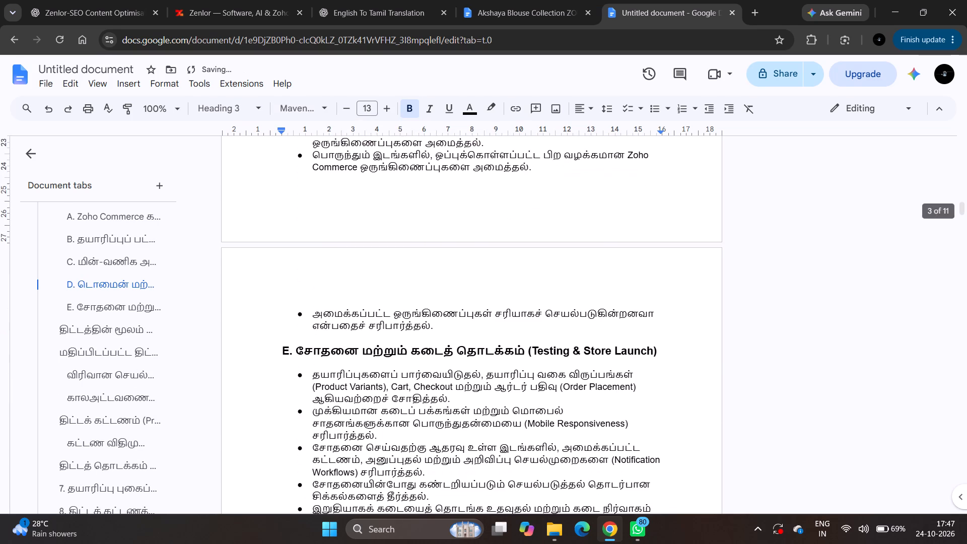
double_click(335, 341)
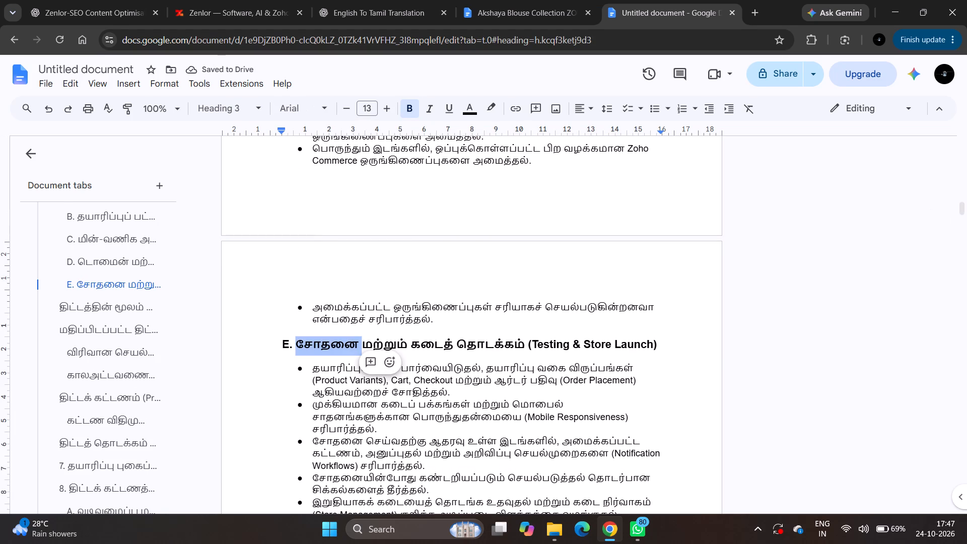
triple_click(329, 339)
left_click_drag(311, 111, 310, 184)
Delete the number "1." from the start of the Project Overview heading.
scroll(342, 317, "down", 3)
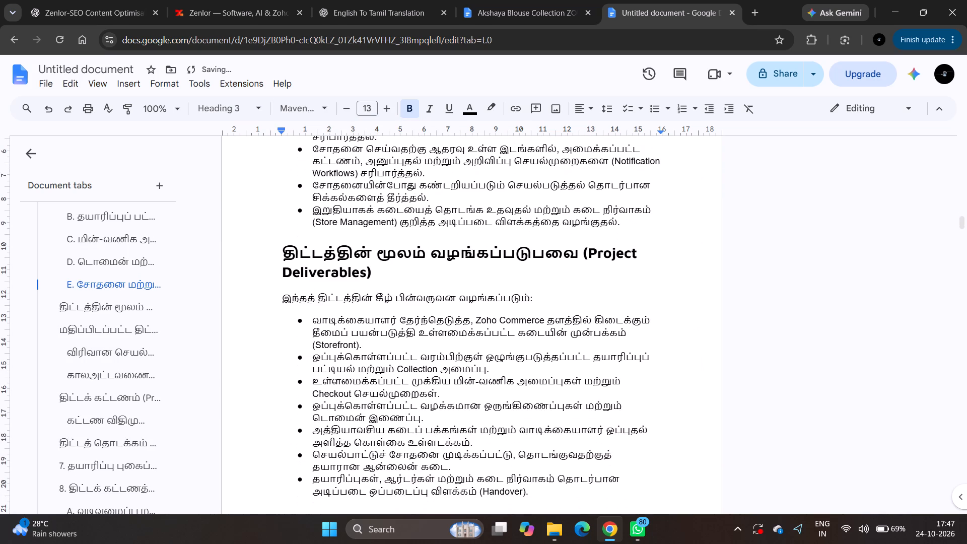
scroll(352, 293, "up", 7)
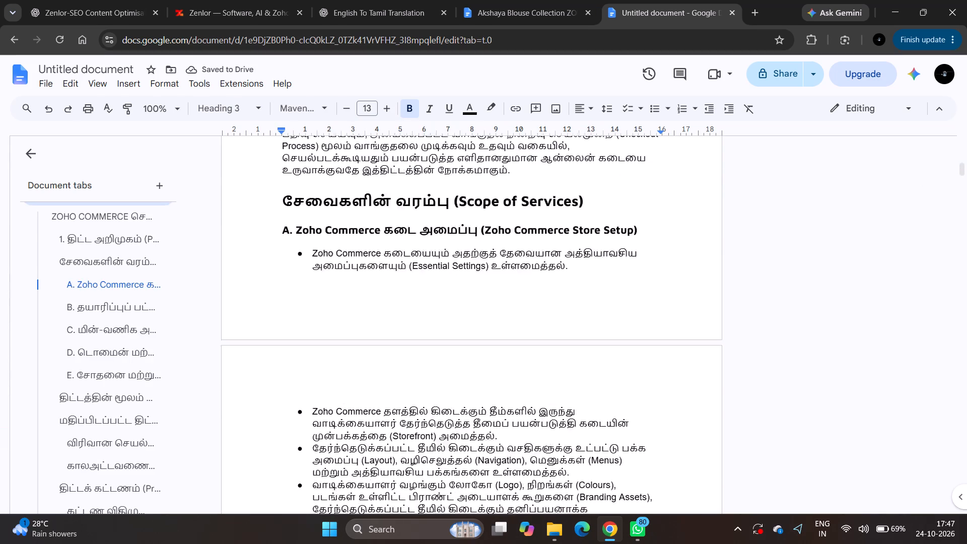
scroll(352, 293, "up", 3)
triple_click(343, 376)
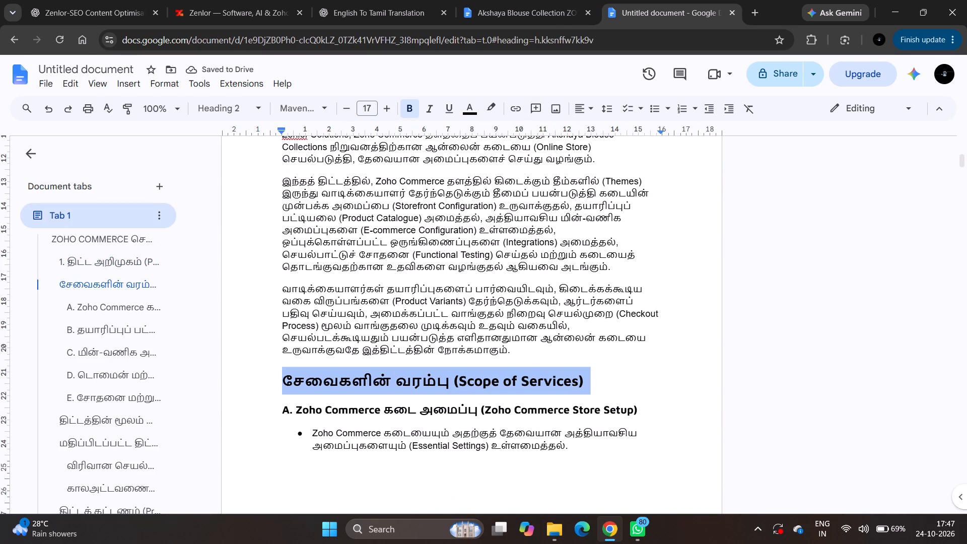
scroll(345, 185, "up", 2)
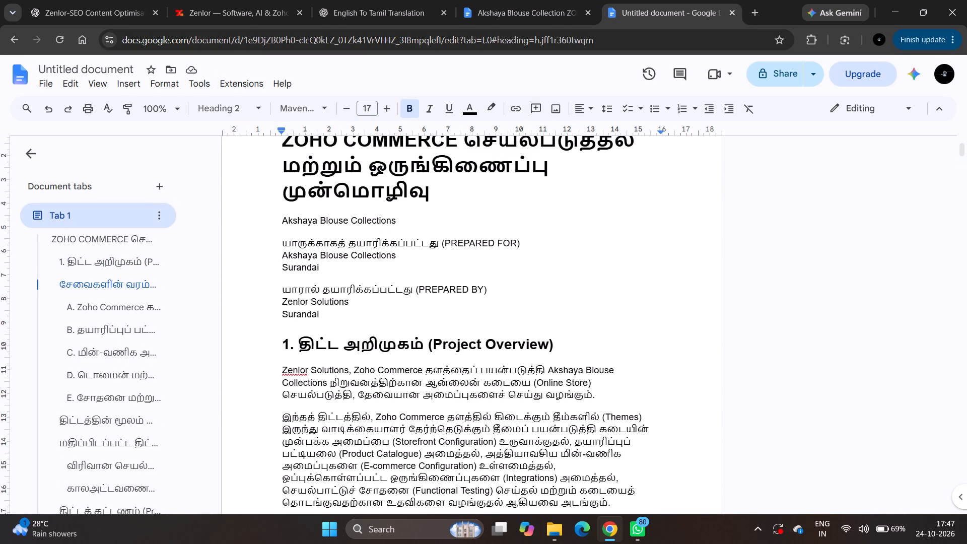
left_click(296, 343)
key("Right")
key("BackSpace")
key("BackSpace")
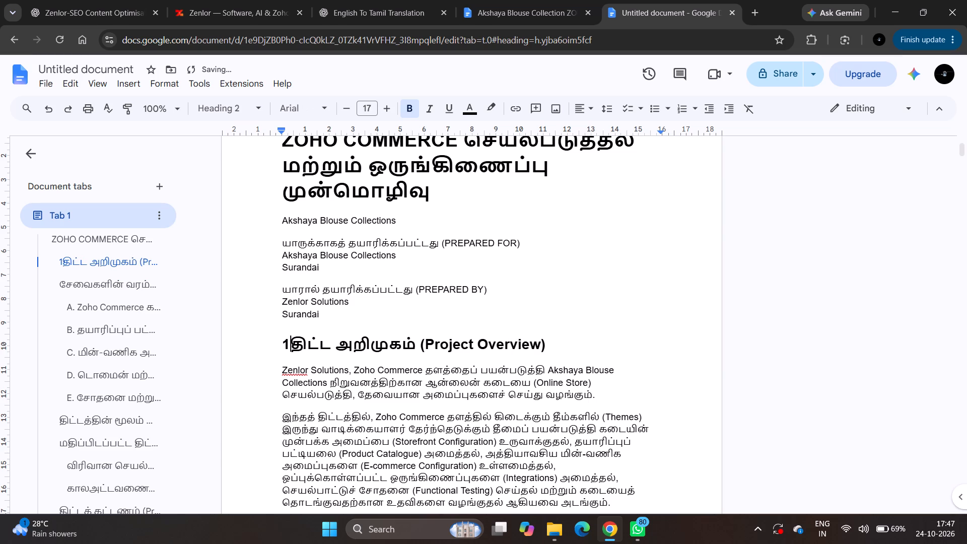
key("BackSpace")
Set the font of the Project Overview heading to Maven Pro.
triple_click(316, 340)
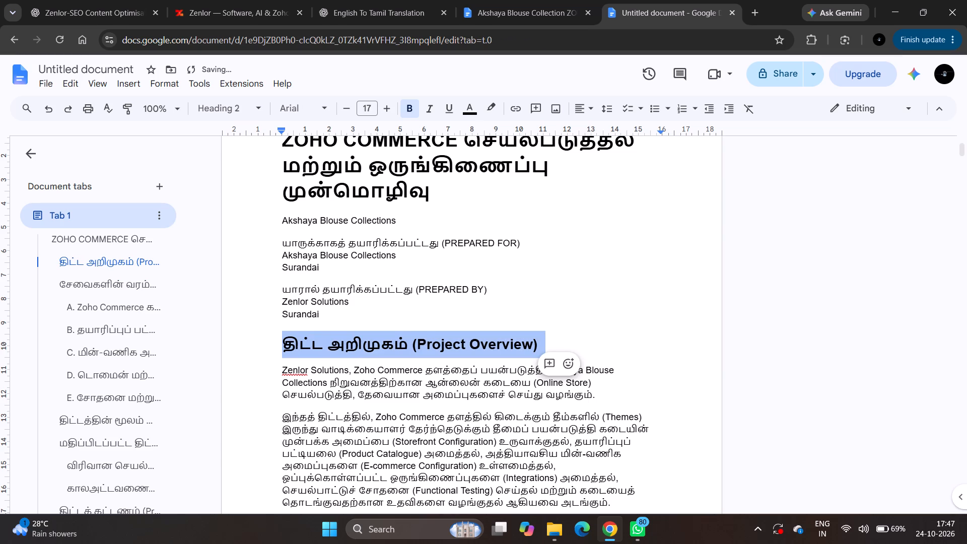
left_click_drag(307, 101, 314, 177)
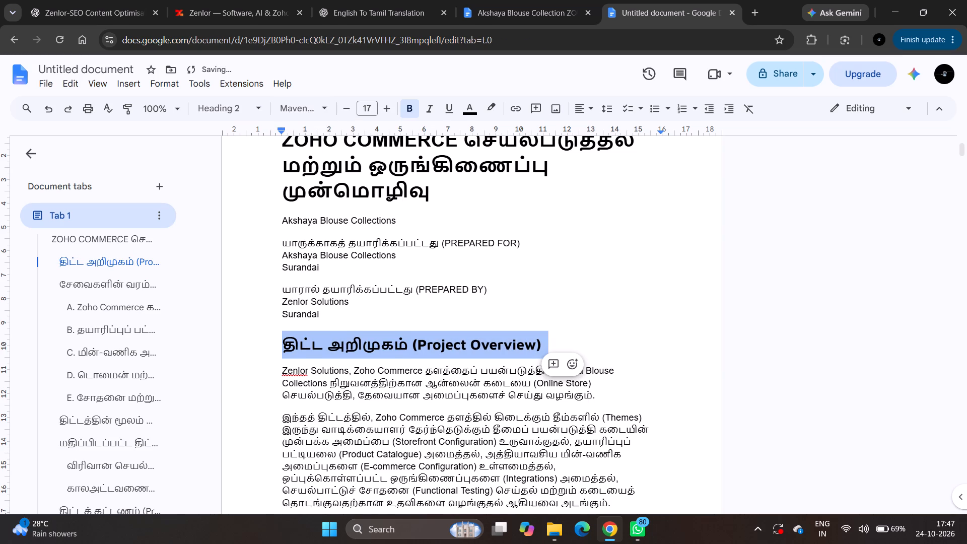
Cut the three-line Tamil ZOHO COMMERCE title from the top of the first page, leaving its line empty.
scroll(363, 257, "up", 1)
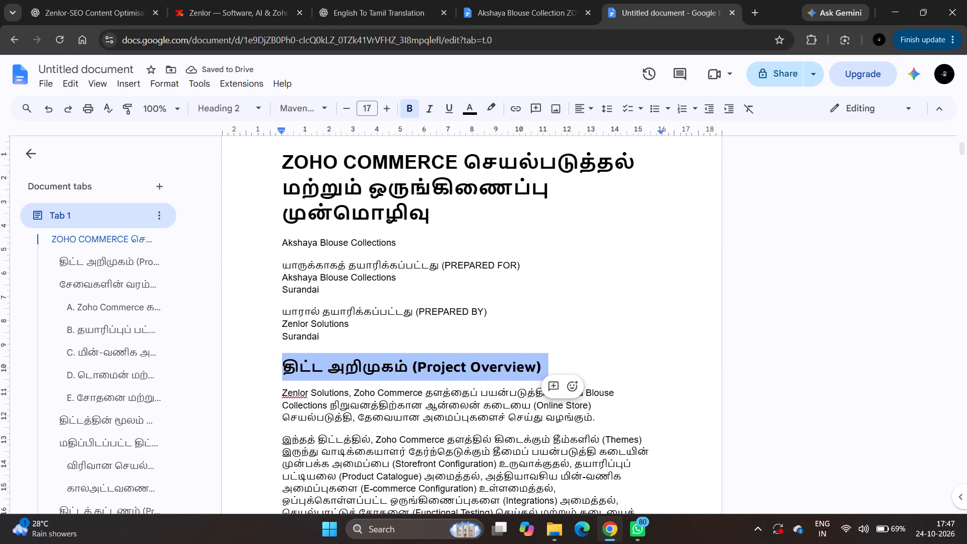
scroll(320, 297, "up", 1)
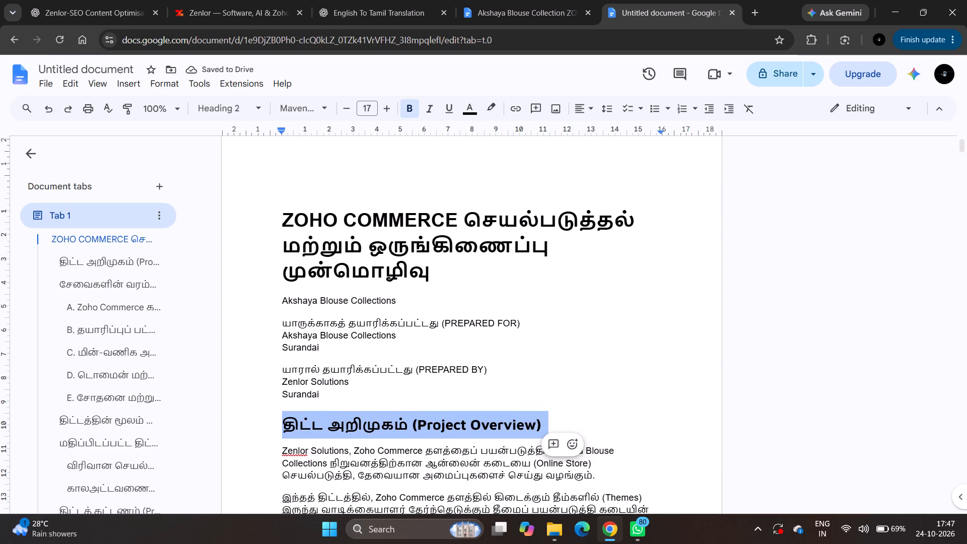
left_click_drag(428, 275, 279, 226)
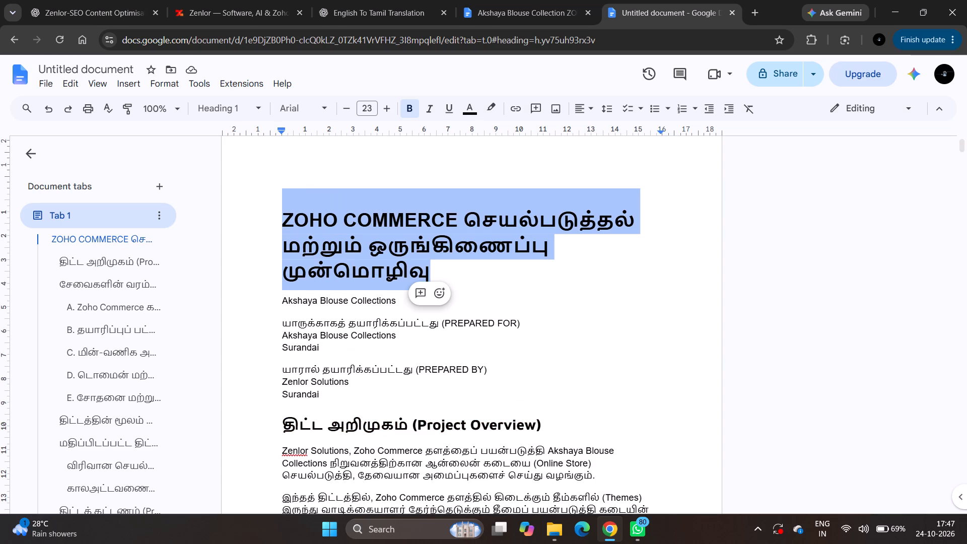
key("ctrl+x")
Insert twelve blank lines before the Project Overview heading to separate it from the cover details.
scroll(399, 213, "up", 8)
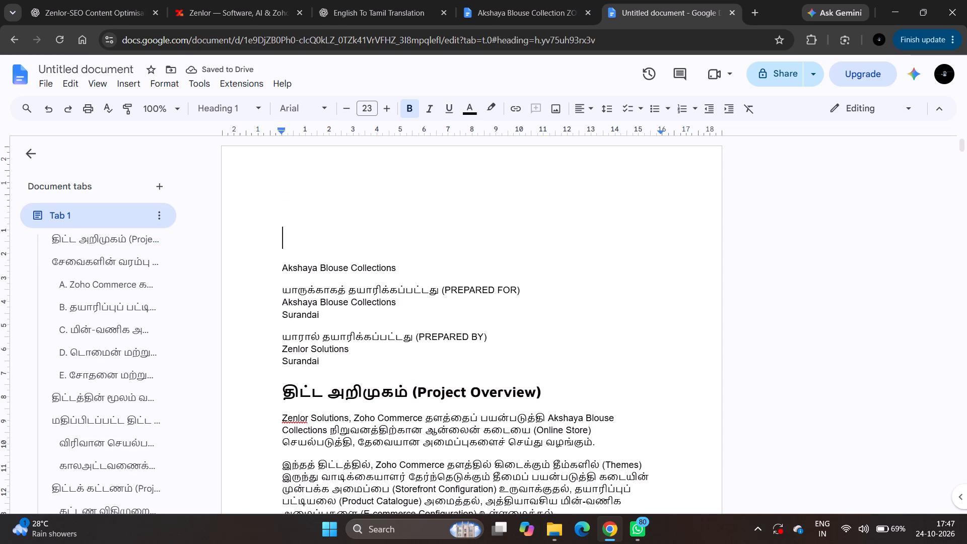
left_click(287, 393)
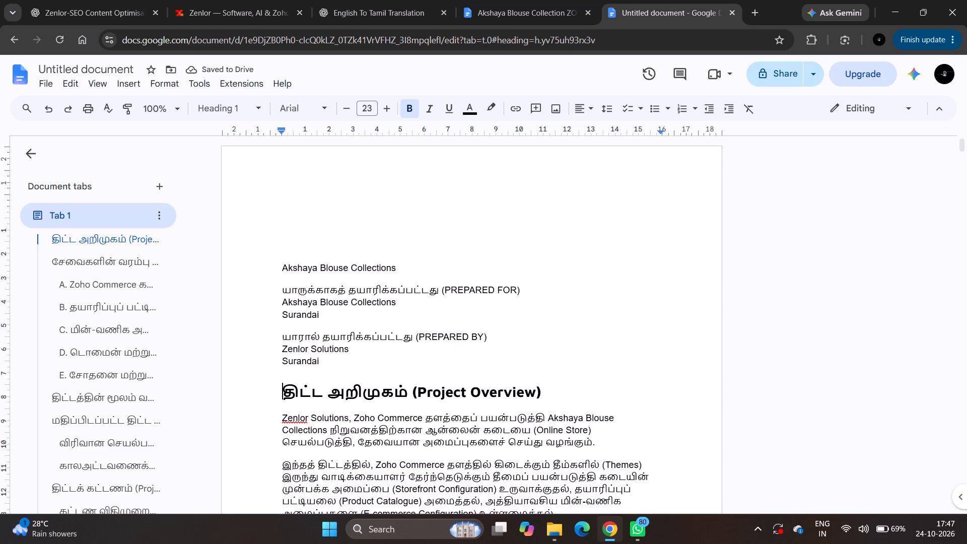
key("Return")
key("Return")
key("Return")
key("Return")
key("Return")
key("Return")
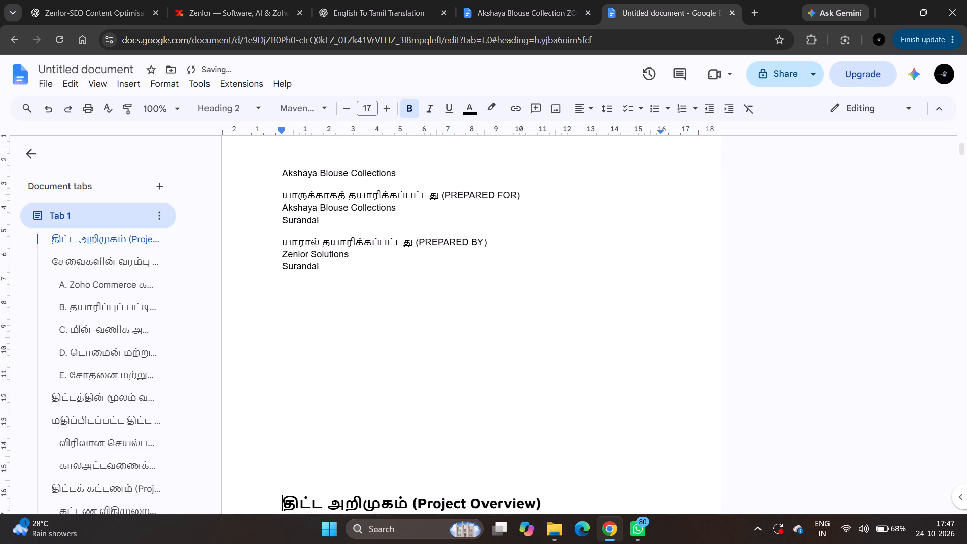
key("Return")
key("Return")
key("Return")
key("Return")
key("Return")
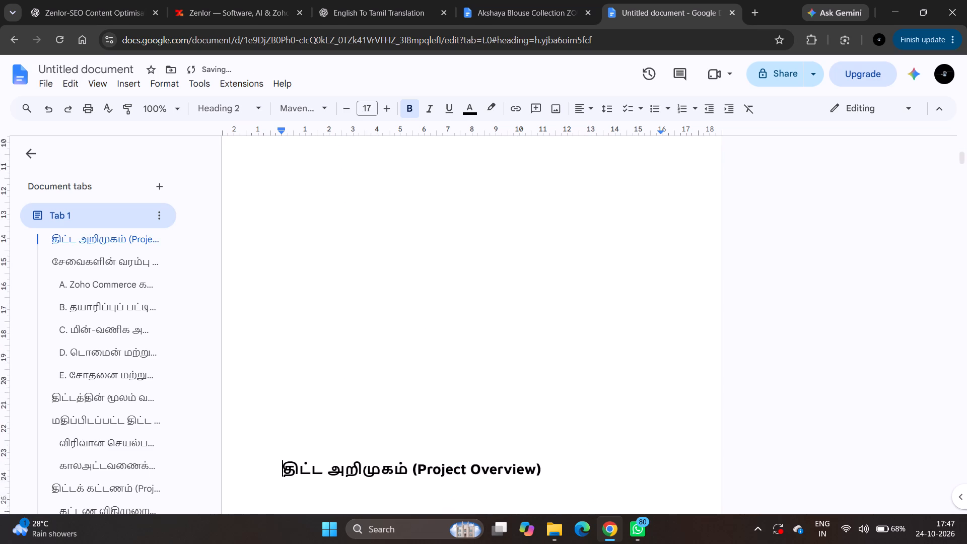
key("Return")
Switch to the original Akshaya Blouse Collection proposal and examine the layout of its cover page.
scroll(287, 393, "up", 6)
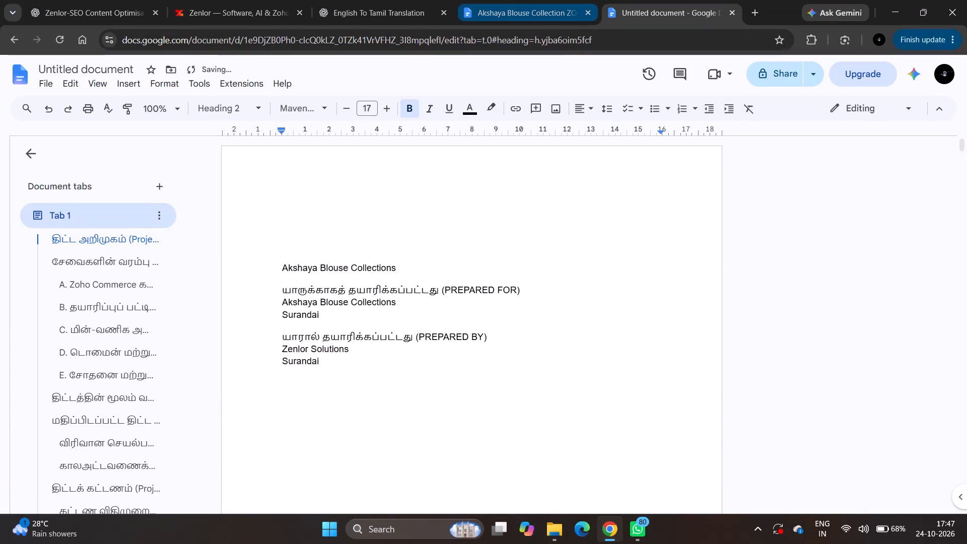
left_click(506, 0)
scroll(441, 312, "up", 10)
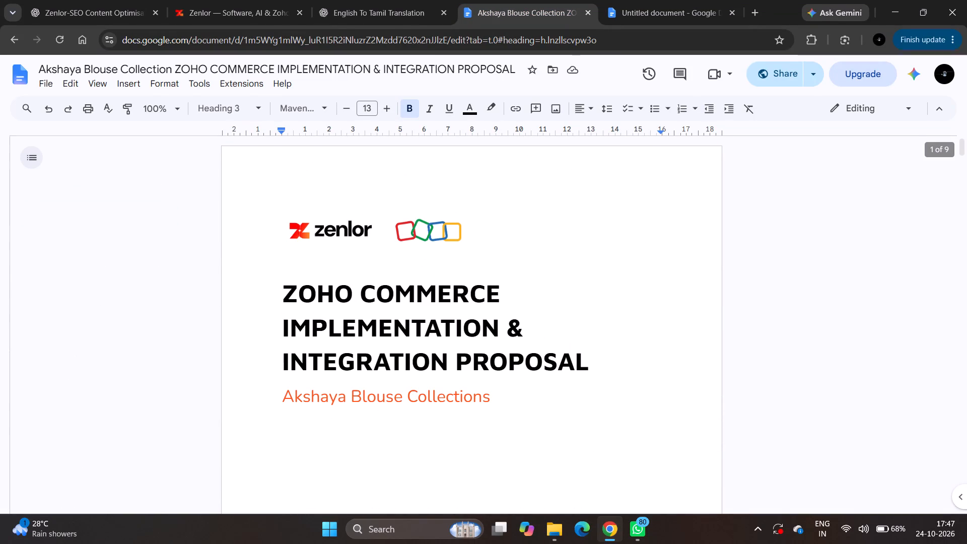
left_click_drag(265, 228, 495, 385)
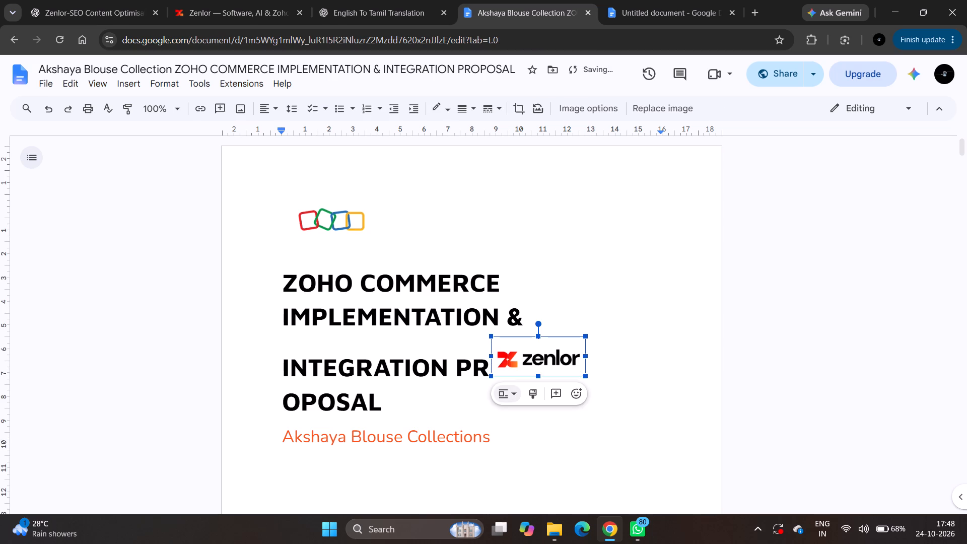
key("ctrl+z")
scroll(496, 367, "down", 3)
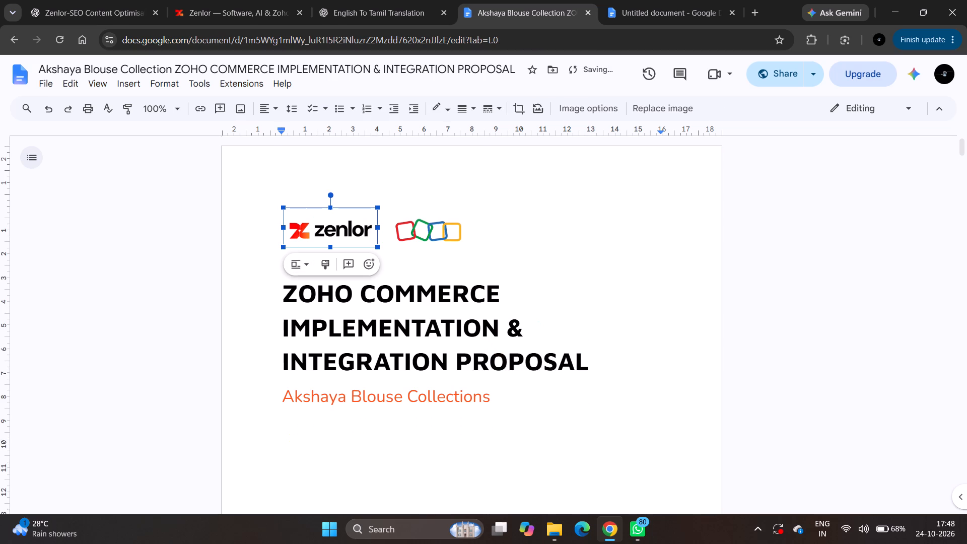
scroll(496, 367, "down", 1)
scroll(496, 367, "up", 2)
scroll(496, 367, "down", 5)
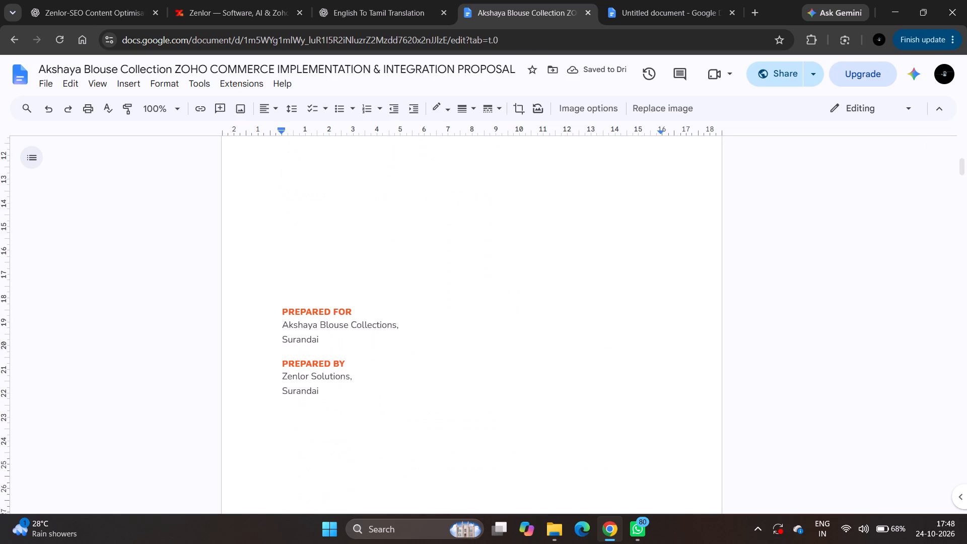
scroll(496, 367, "up", 1)
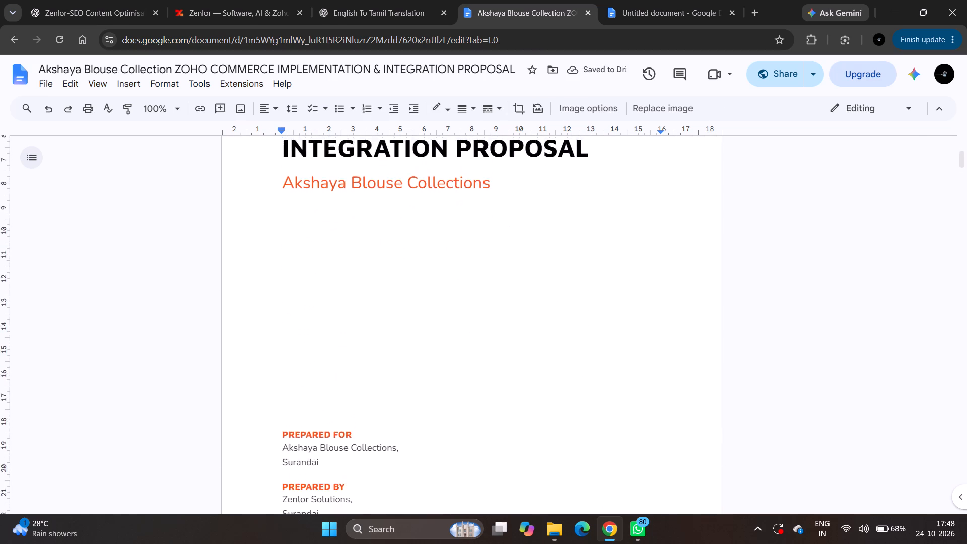
scroll(496, 367, "up", 1)
left_click_drag(481, 219, 379, 206)
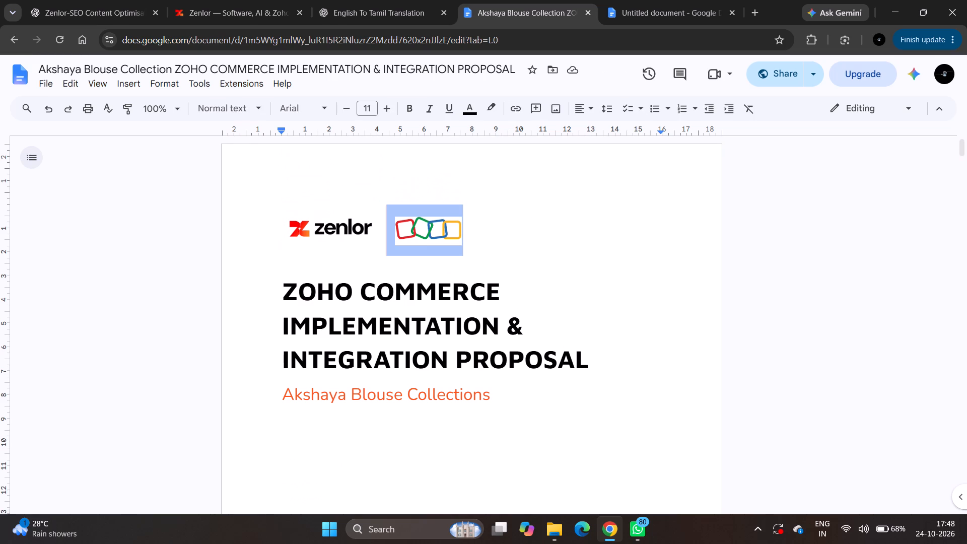
left_click_drag(379, 206, 301, 222)
key("ctrl+c")
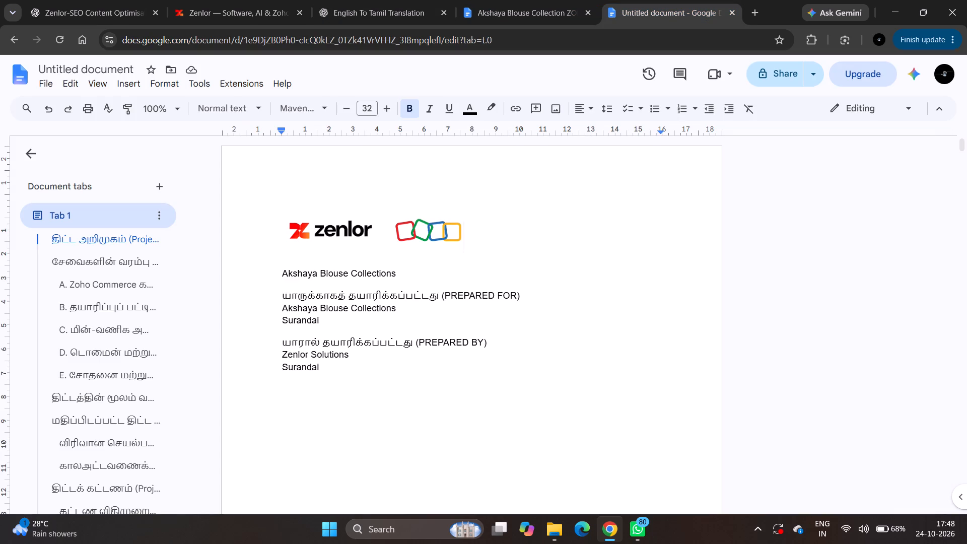
left_click(280, 275)
key("Return")
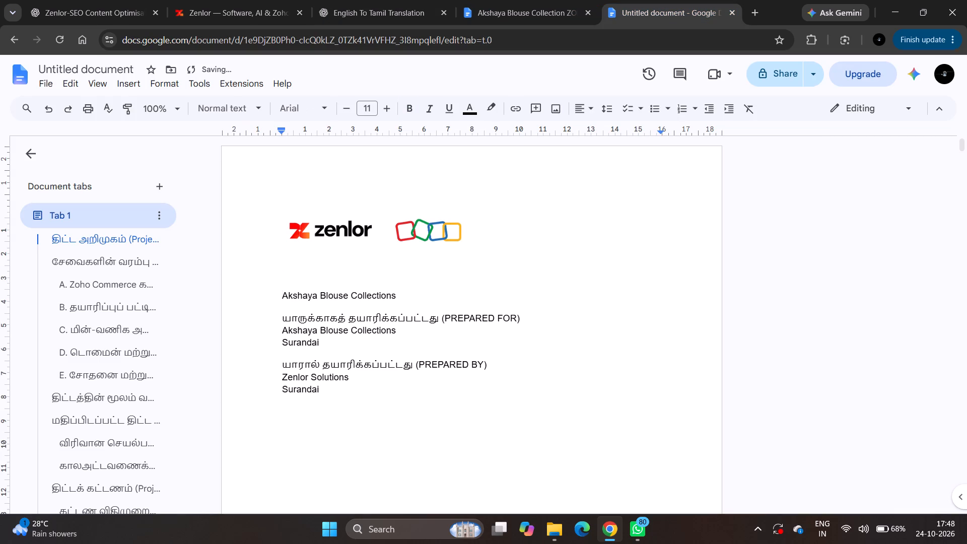
key("Up")
key("ctrl+v")
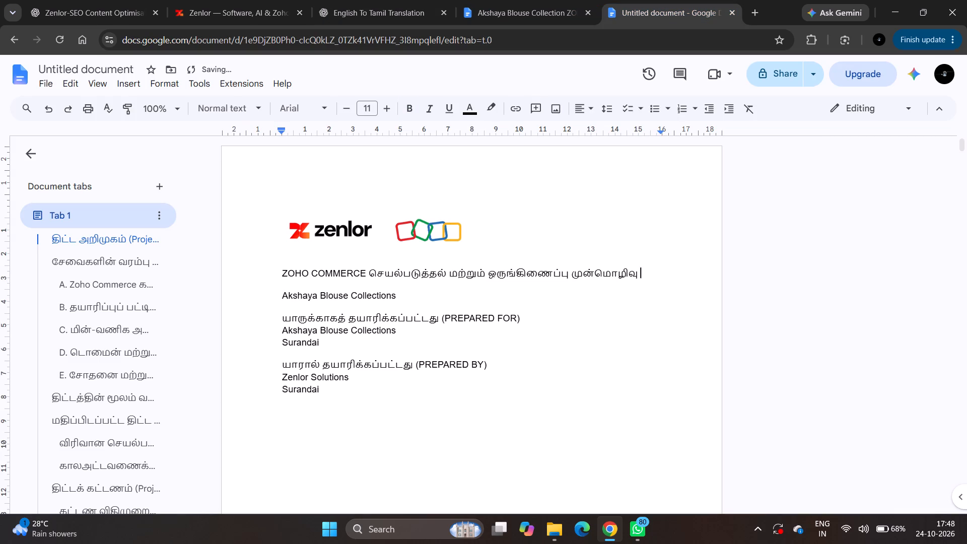
Format the pasted ZOHO COMMERCE title on the cover in bold Maven Pro at size 26.
left_click(282, 277, "shift")
triple_click(391, 104)
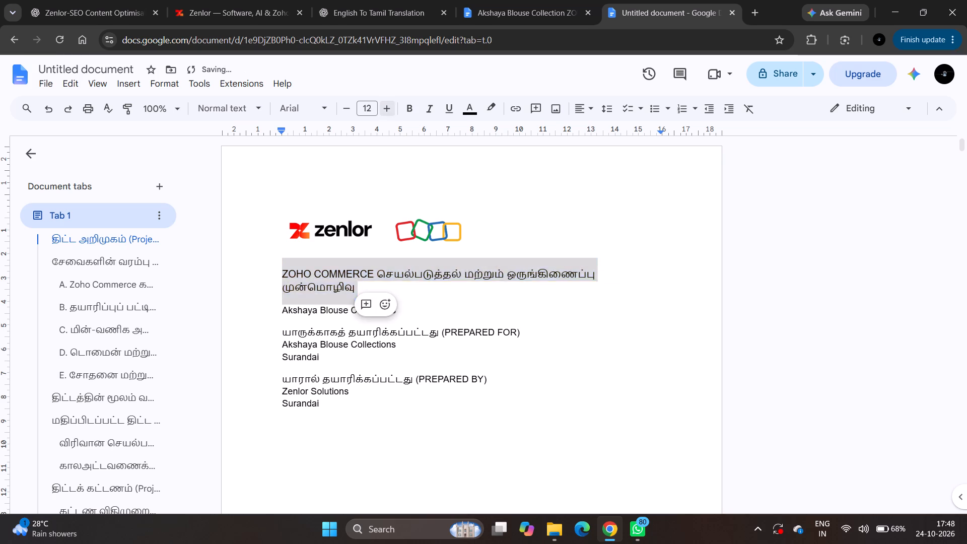
triple_click(391, 104)
triple_click(391, 104)
triple_click(391, 104)
triple_click(391, 104)
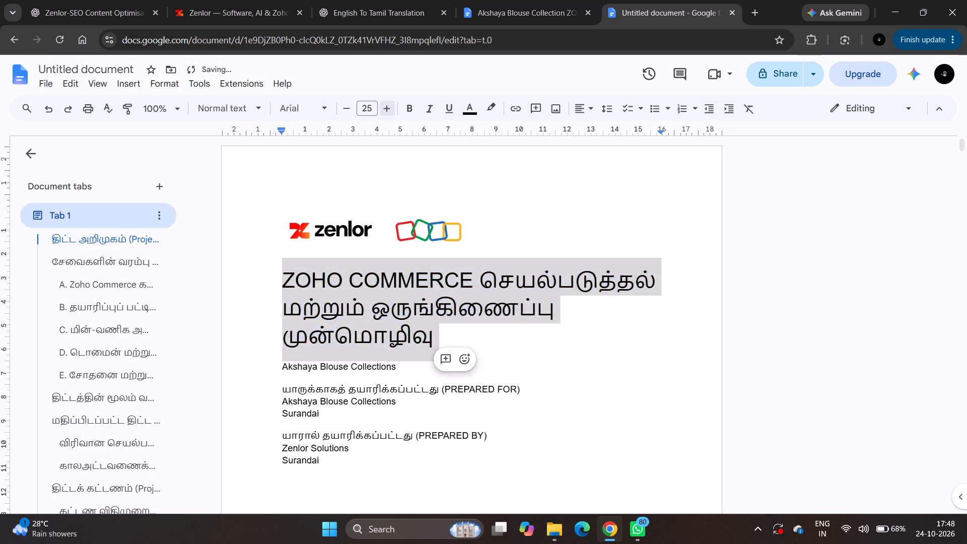
triple_click(391, 104)
left_click(391, 104)
left_click_drag(325, 108, 311, 179)
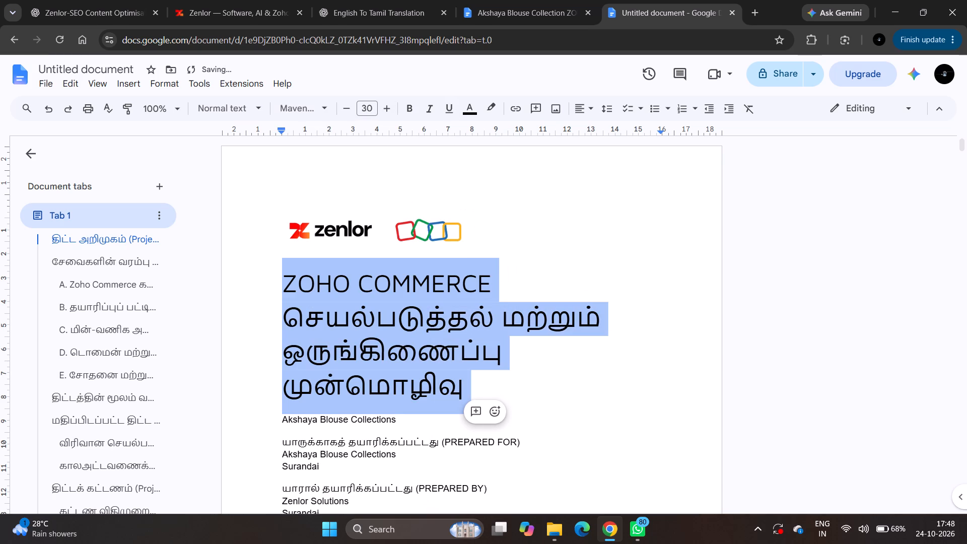
key("ctrl+b")
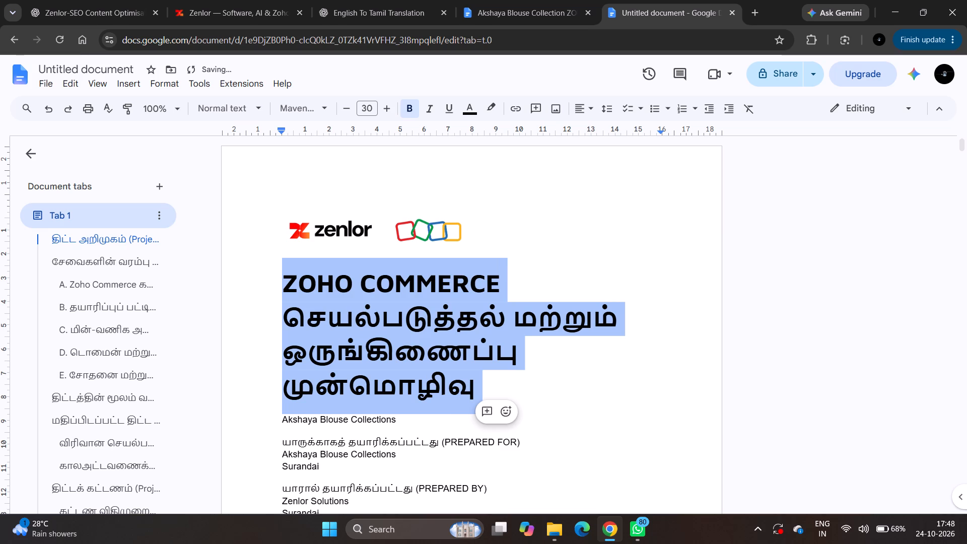
left_click(348, 107)
double_click(348, 107)
left_click(348, 107)
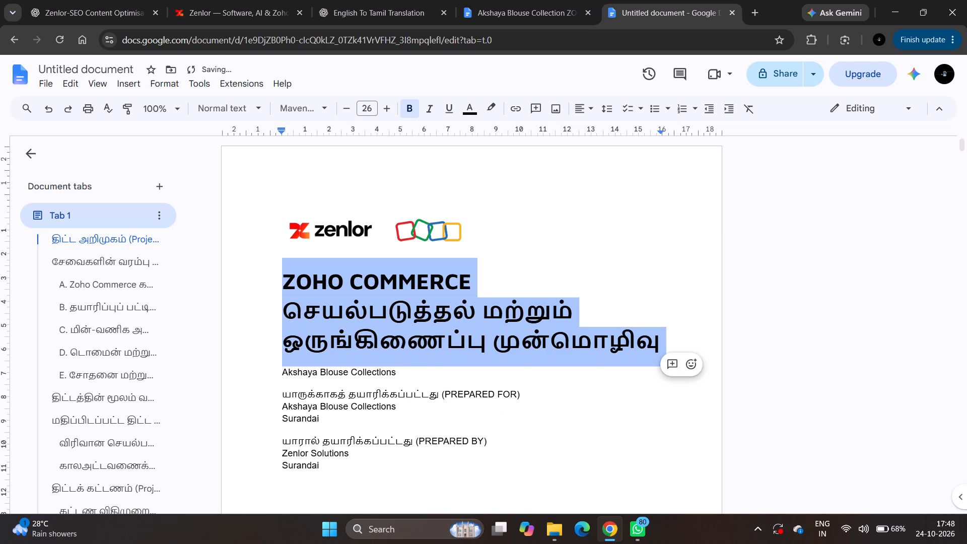
Colour the Akshaya Blouse Collections line below the title with the custom orange and set its font size to 16.
double_click(287, 373)
left_click(287, 373)
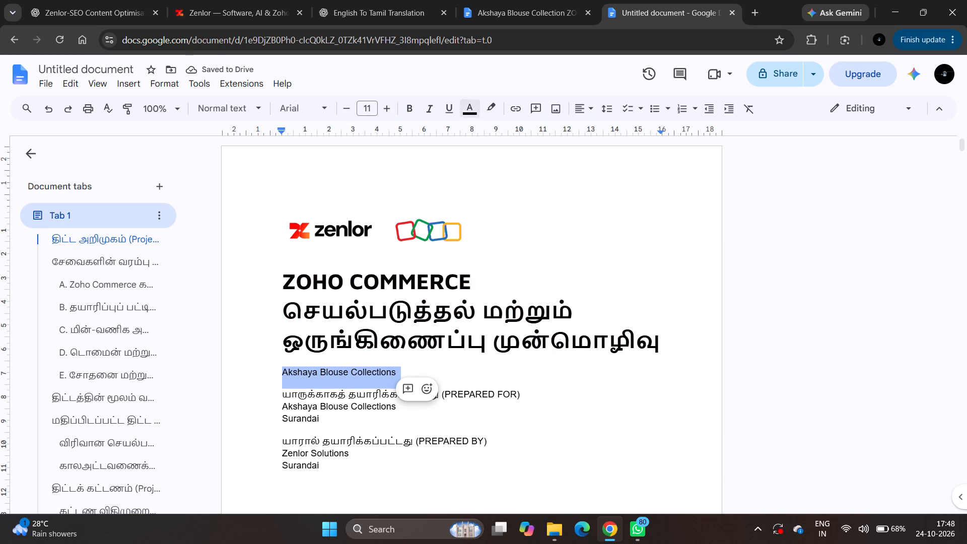
left_click_drag(468, 110, 476, 260)
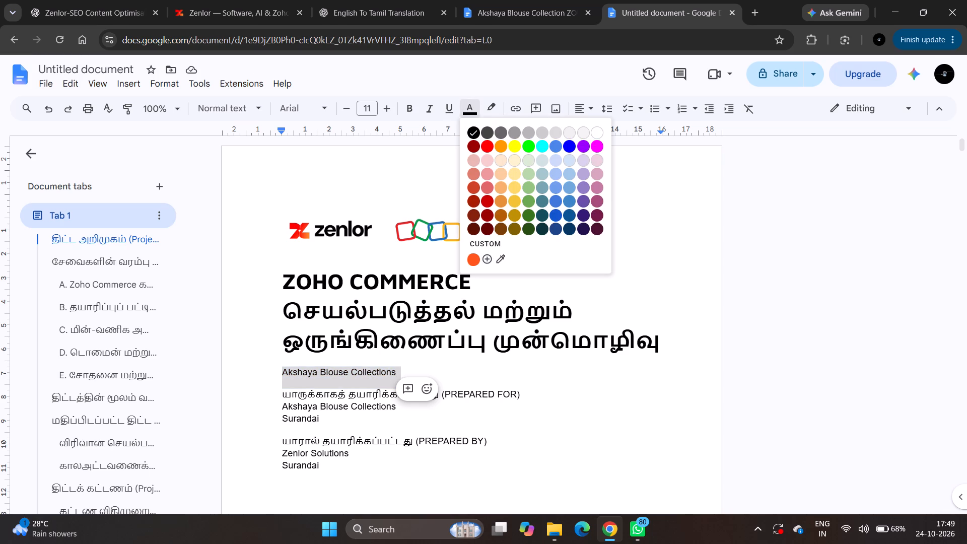
left_click_drag(476, 260, 475, 259)
left_click_drag(390, 118, 389, 112)
triple_click(389, 112)
double_click(389, 112)
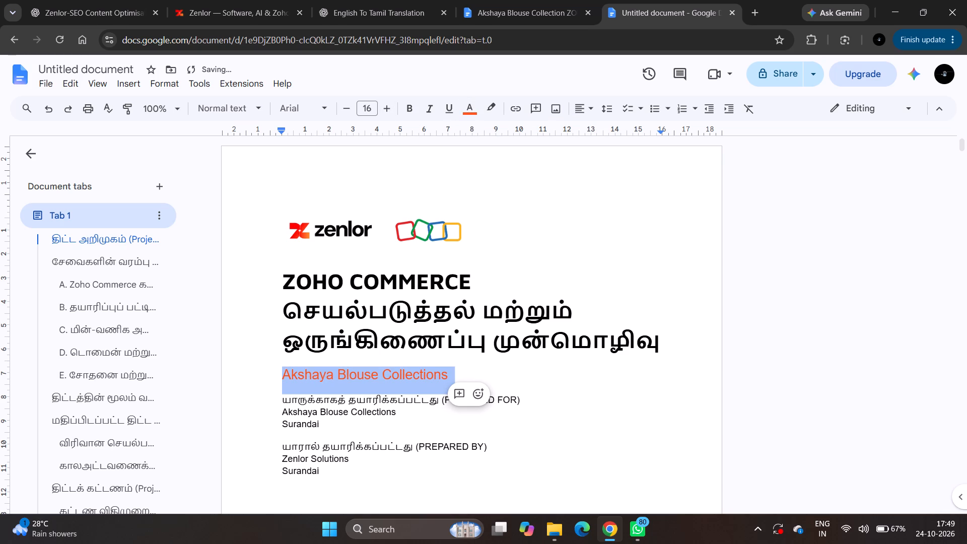
Insert eleven blank lines before the PREPARED FOR line to move the client and preparer details down the cover page.
left_click(281, 401)
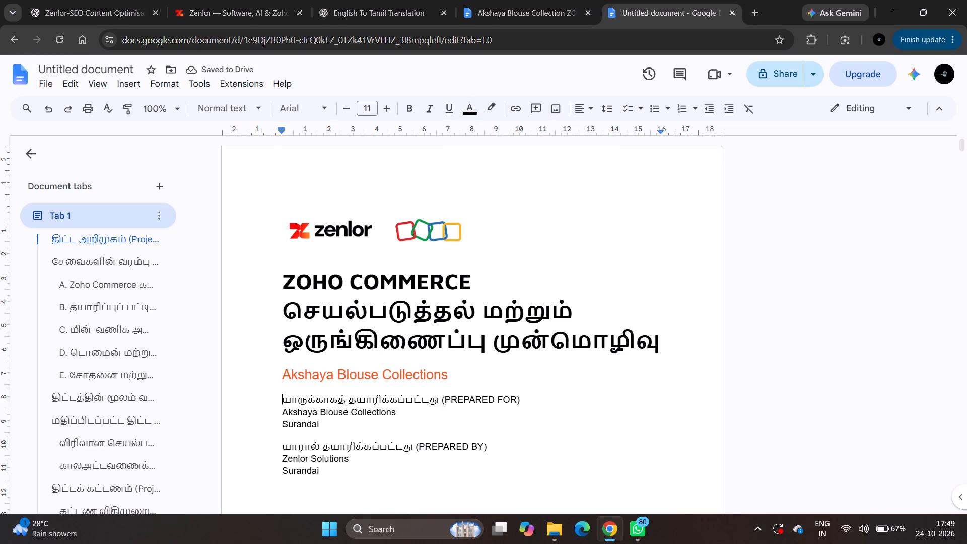
key("Return")
key("Return")
key("Return")
key("Return")
key("Return")
scroll(281, 401, "down", 3)
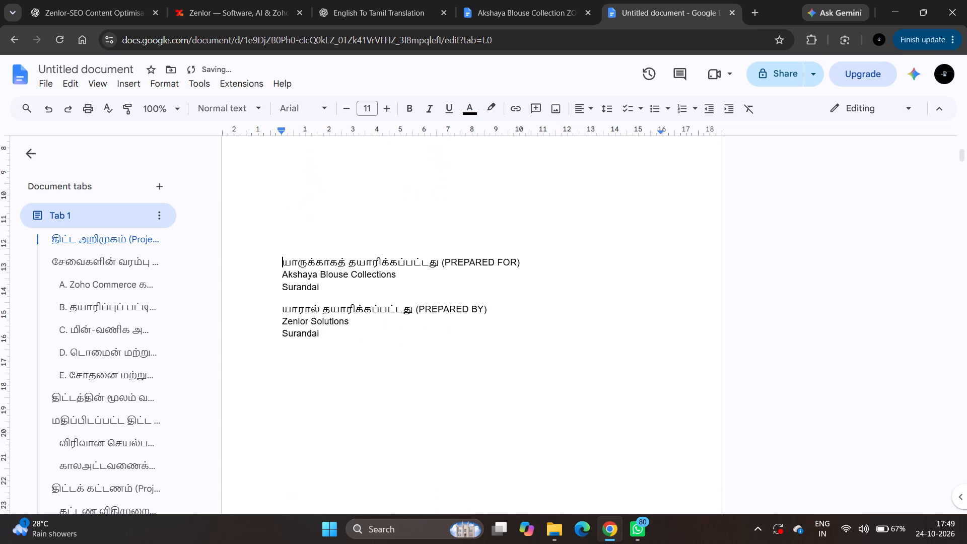
key("Return")
key("Return")
key("Return")
scroll(281, 401, "down", 2)
key("Return")
key("Return")
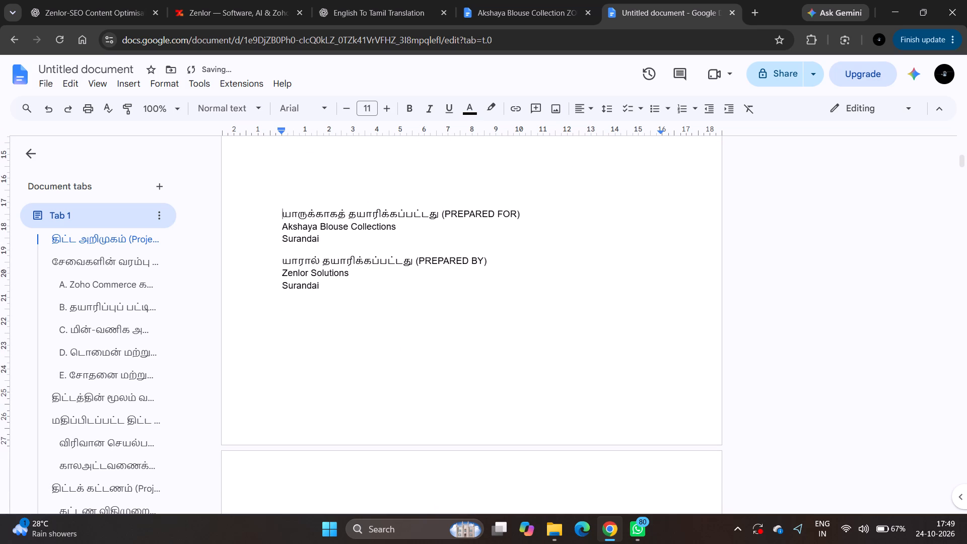
key("Return")
Remove the surplus blank lines before the Project Overview heading so that it starts at the top of the second page.
scroll(343, 494, "down", 2)
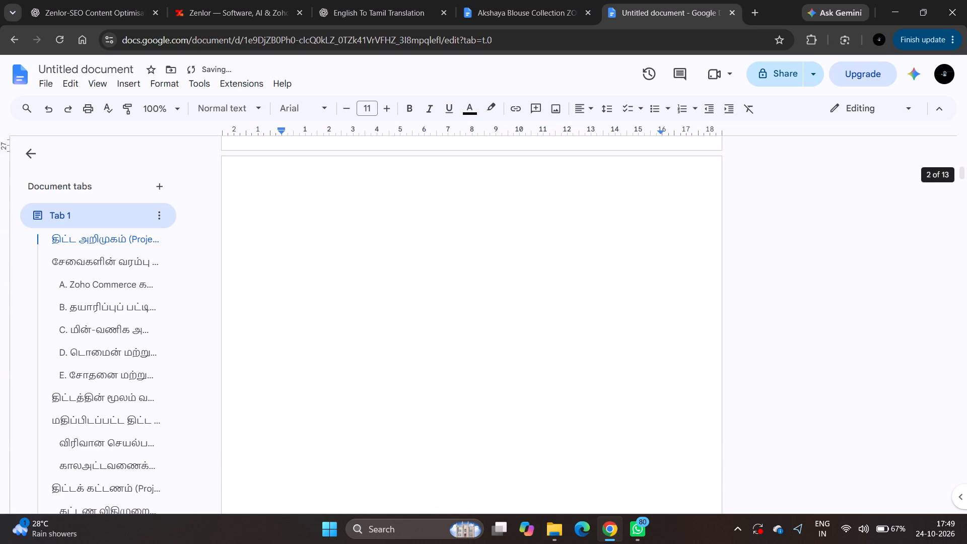
scroll(343, 494, "down", 2)
left_click(280, 333)
key("BackSpace")
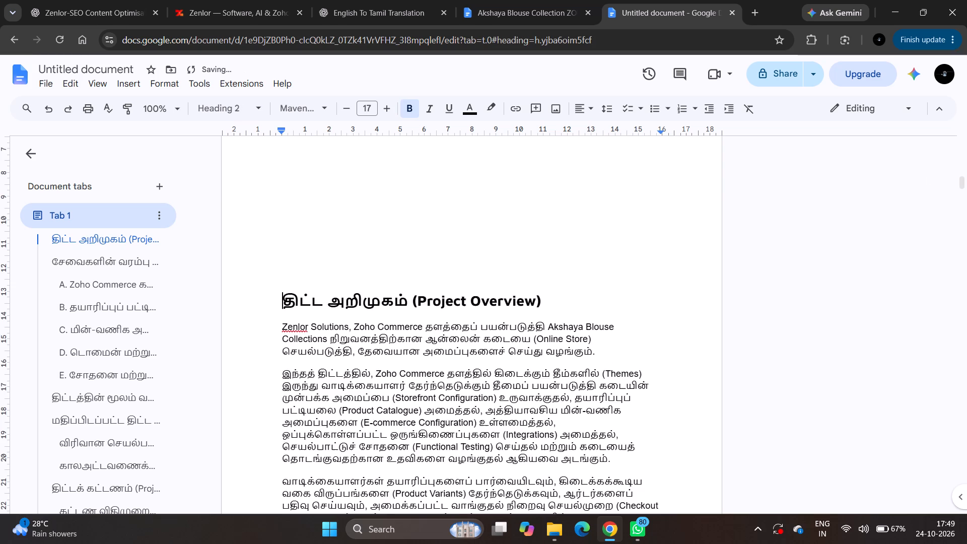
key("BackSpace")
key("BackSpace")
key("BackSpace")
key("BackSpace")
scroll(280, 333, "up", 3)
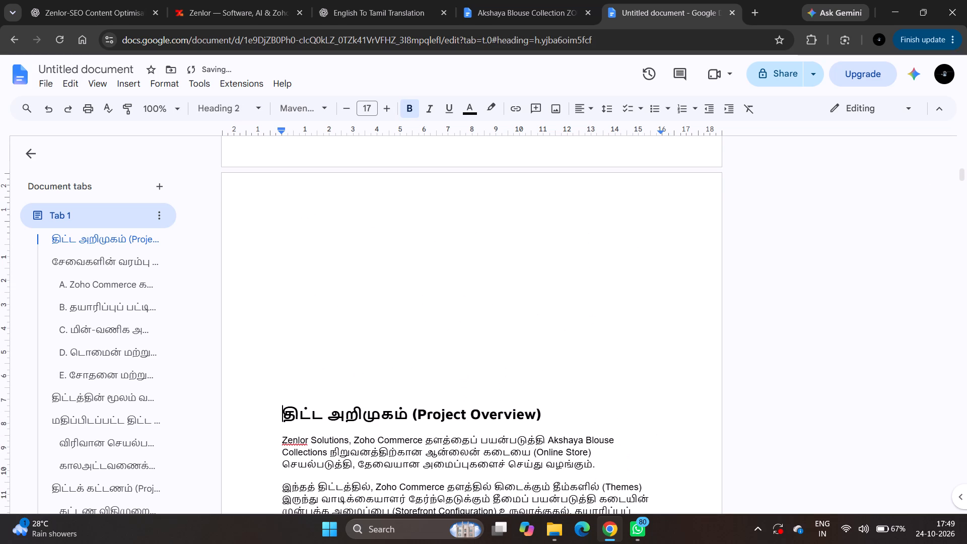
key("BackSpace")
key("BackSpace")
key("BackSpace")
key("BackSpace")
key("BackSpace")
key("BackSpace")
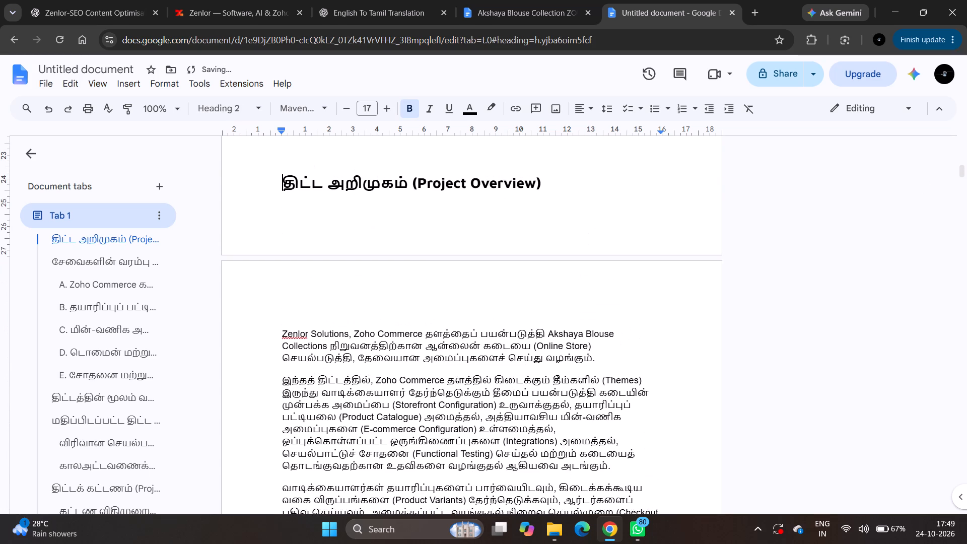
key("Return")
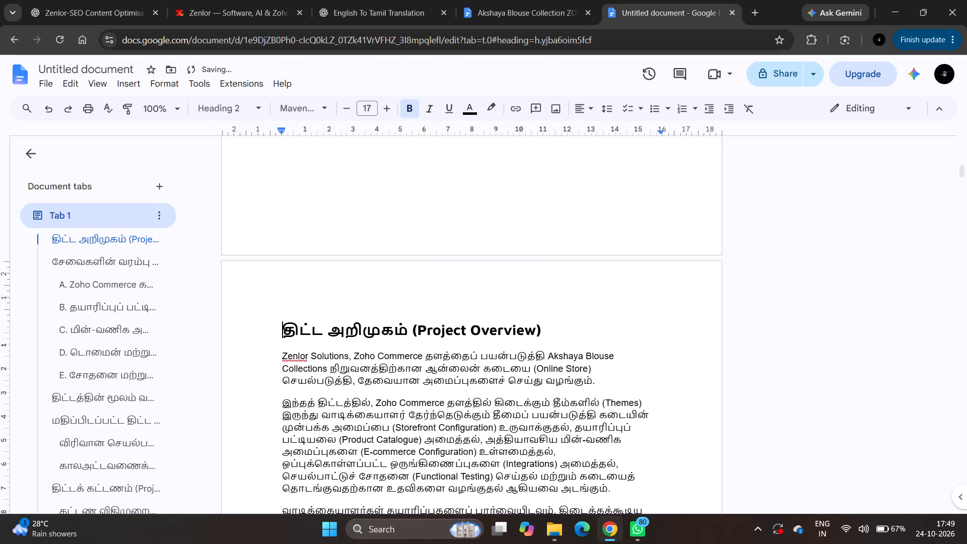
Colour the PREPARED FOR and PREPARED BY label lines on the cover page with the custom orange.
scroll(380, 333, "up", 3)
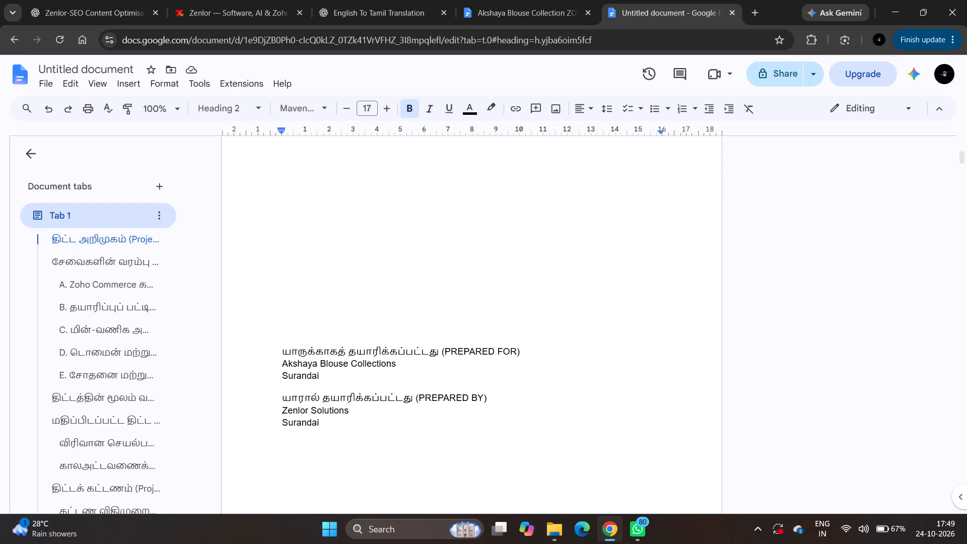
left_click_drag(281, 351, 524, 353)
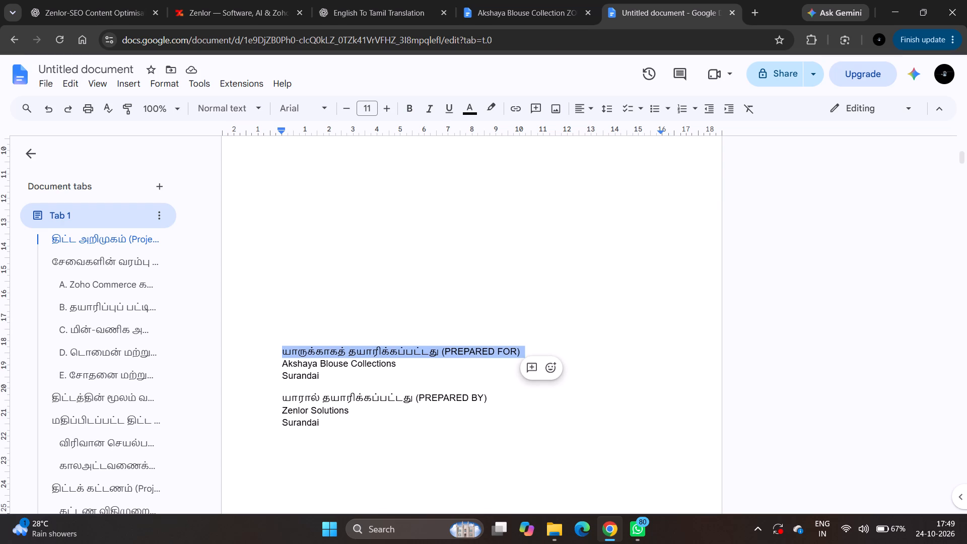
key("shift+Left")
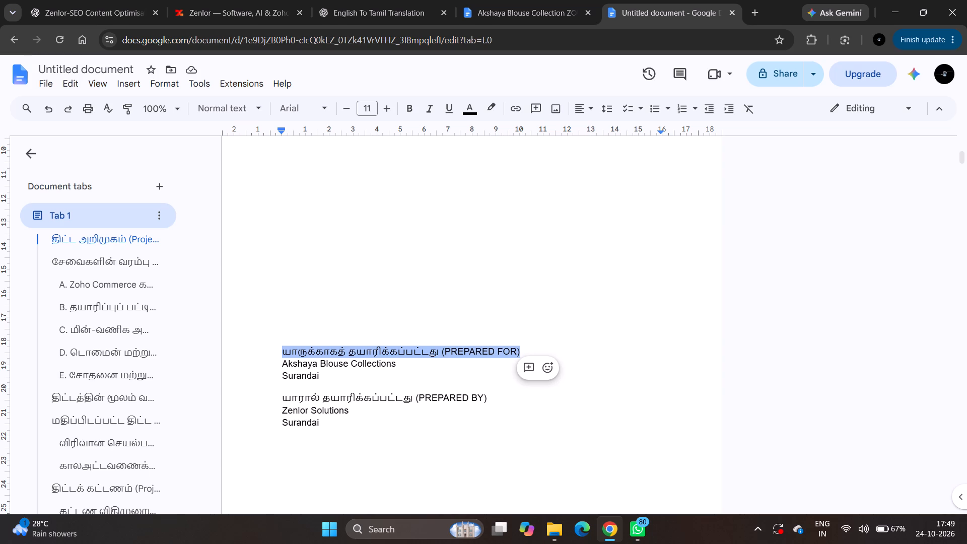
left_click(470, 112)
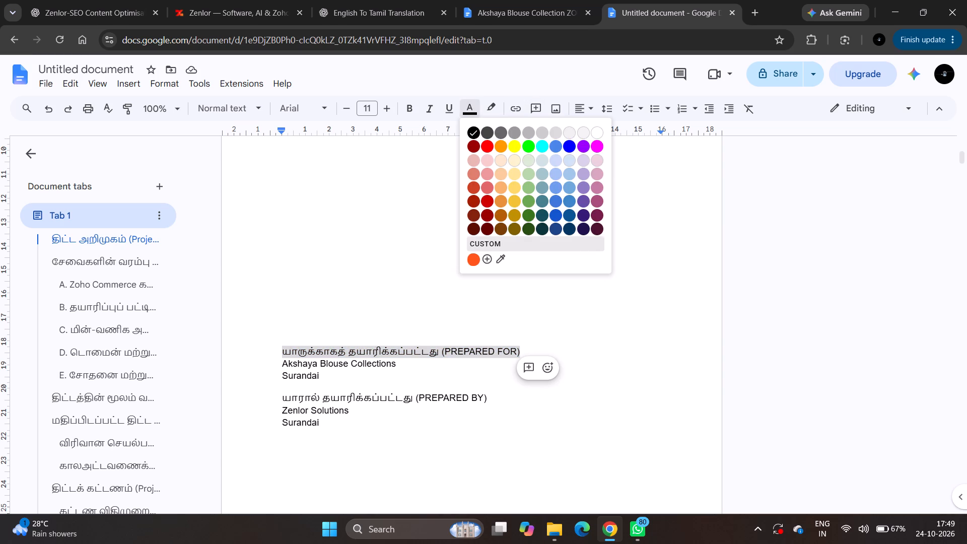
left_click(473, 259)
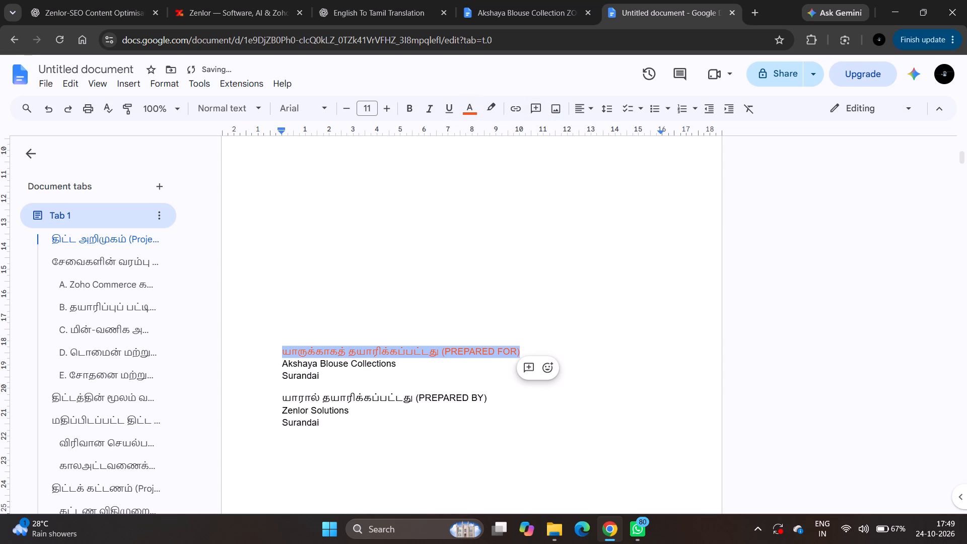
left_click_drag(281, 400, 487, 395)
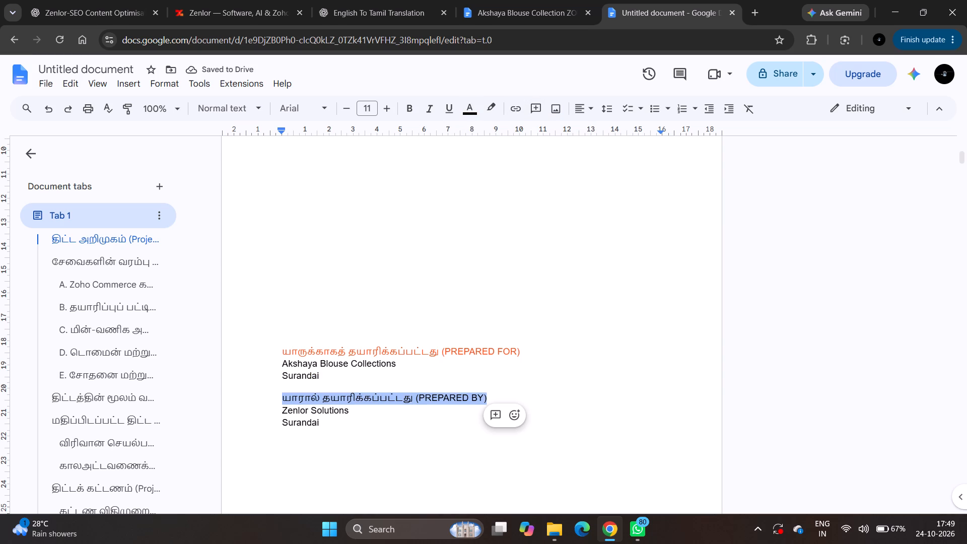
left_click(468, 114)
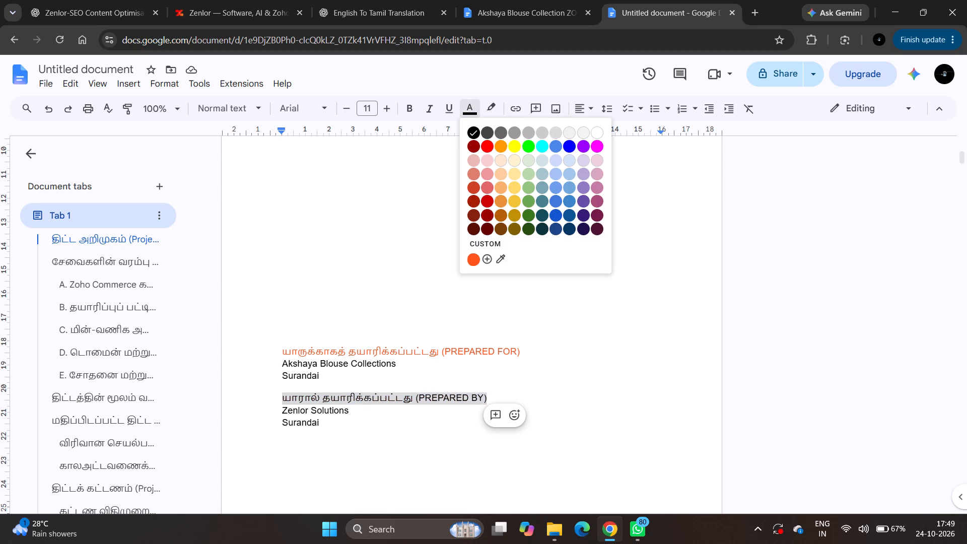
left_click(470, 257)
Colour the client and preparer name and Surandai lines under both cover page labels with the darkest grey.
left_click(355, 365)
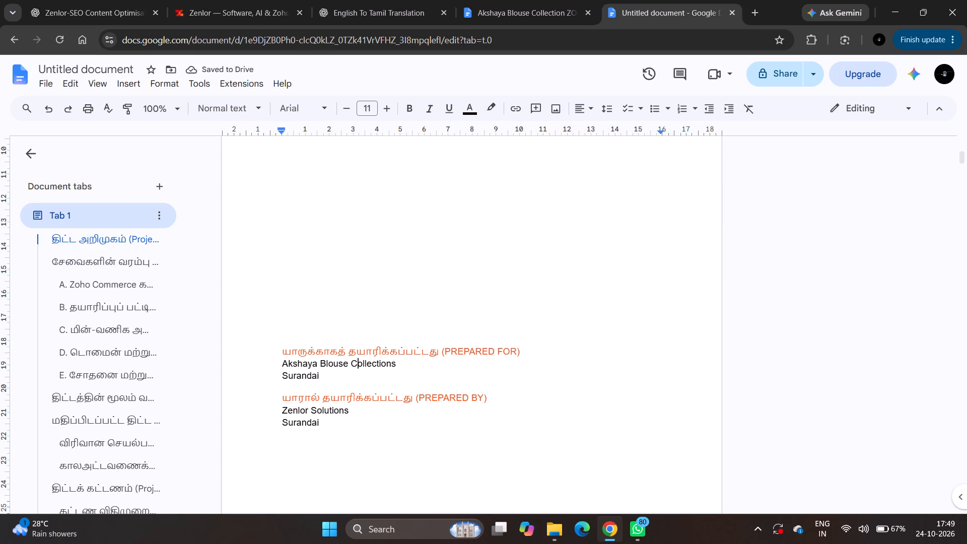
left_click_drag(326, 377, 282, 361)
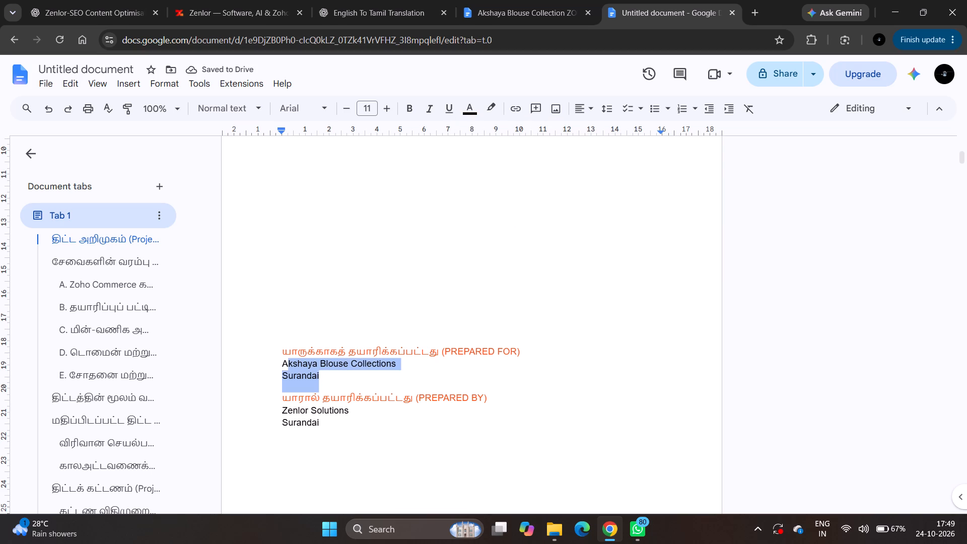
left_click_drag(282, 361, 282, 361)
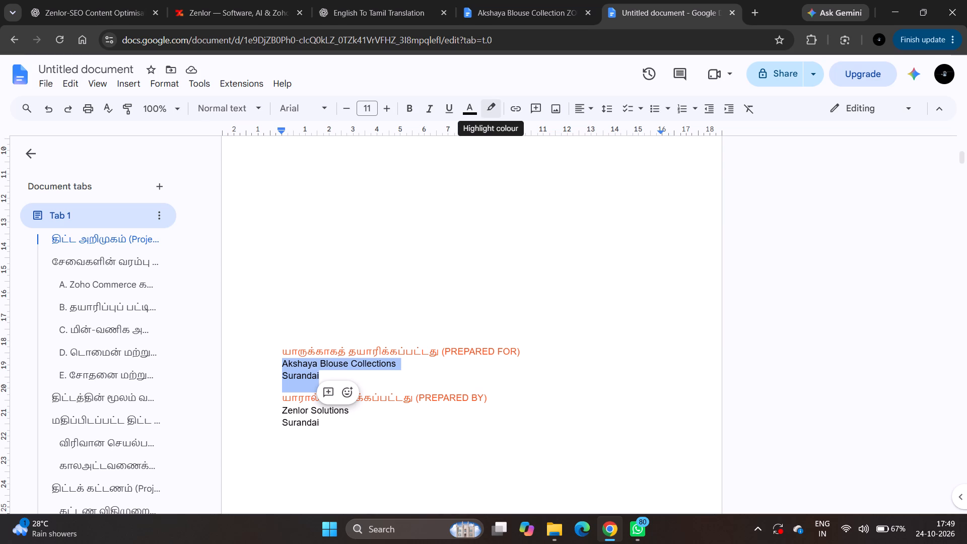
left_click(478, 111)
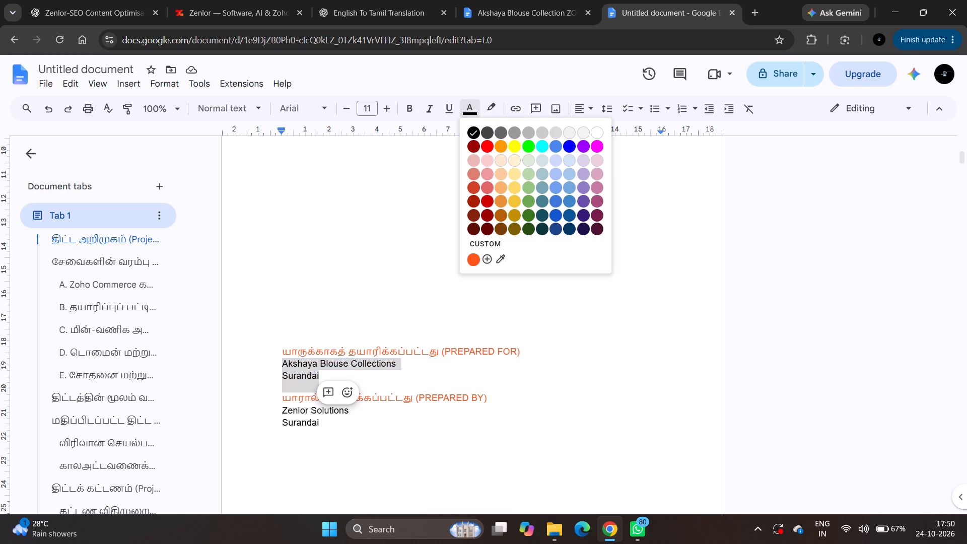
left_click(488, 132)
left_click_drag(331, 426, 283, 415)
left_click_drag(474, 115, 483, 145)
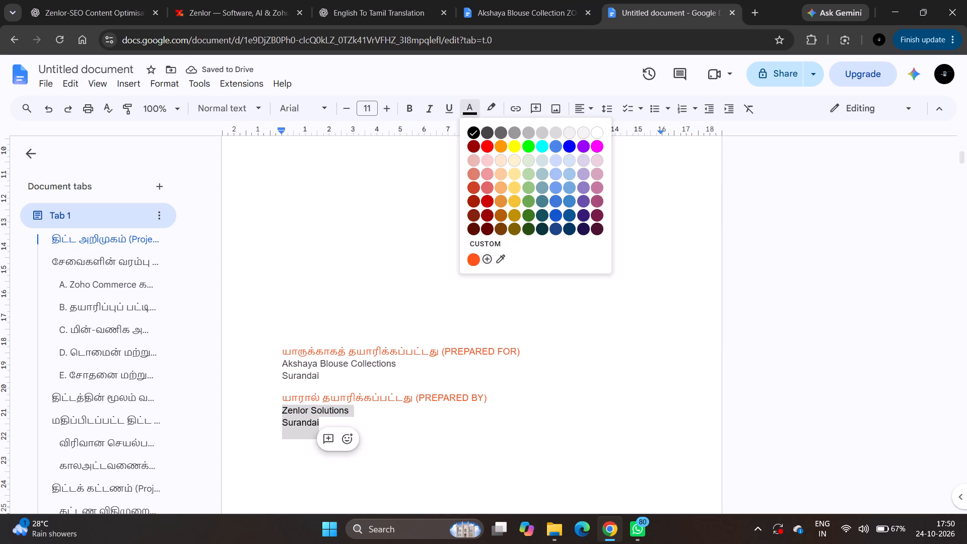
left_click_drag(483, 145, 486, 134)
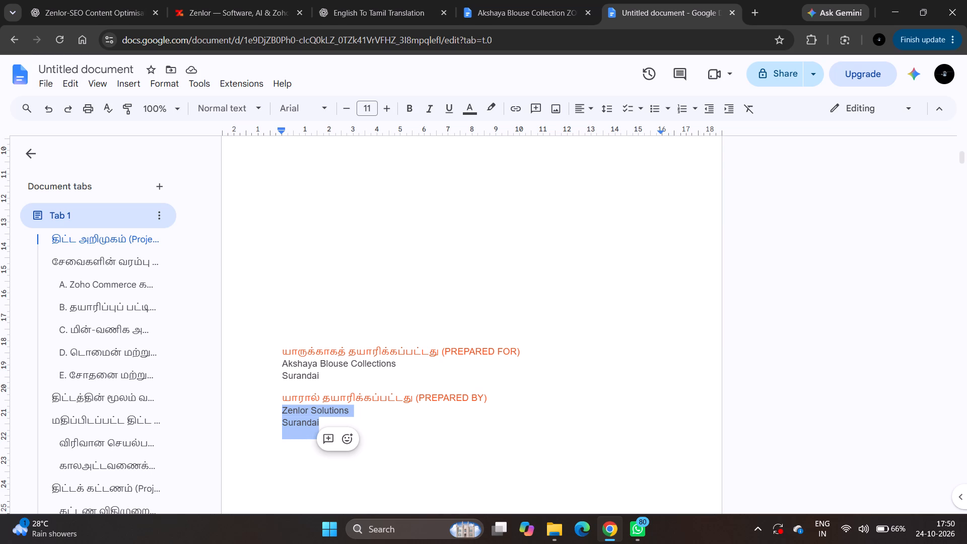
scroll(451, 312, "down", 2)
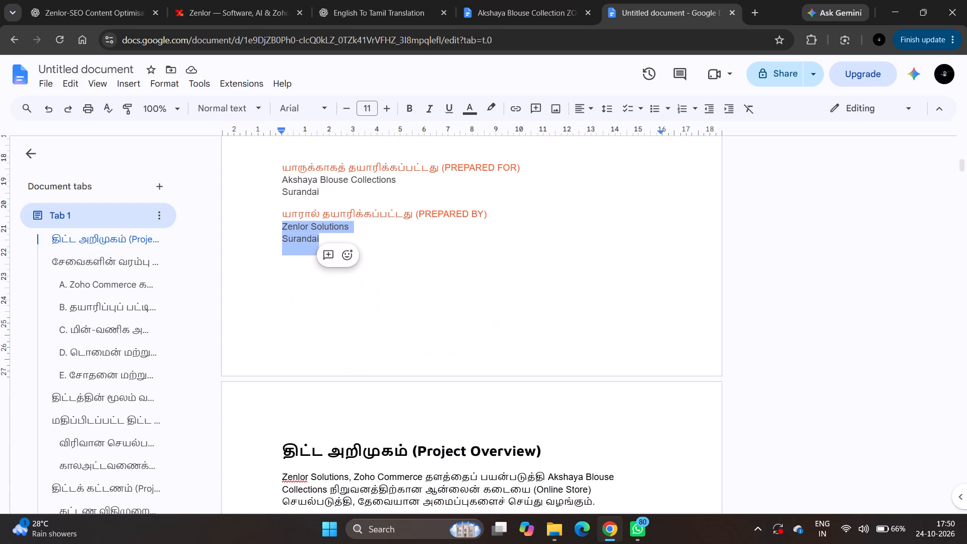
left_click(333, 293)
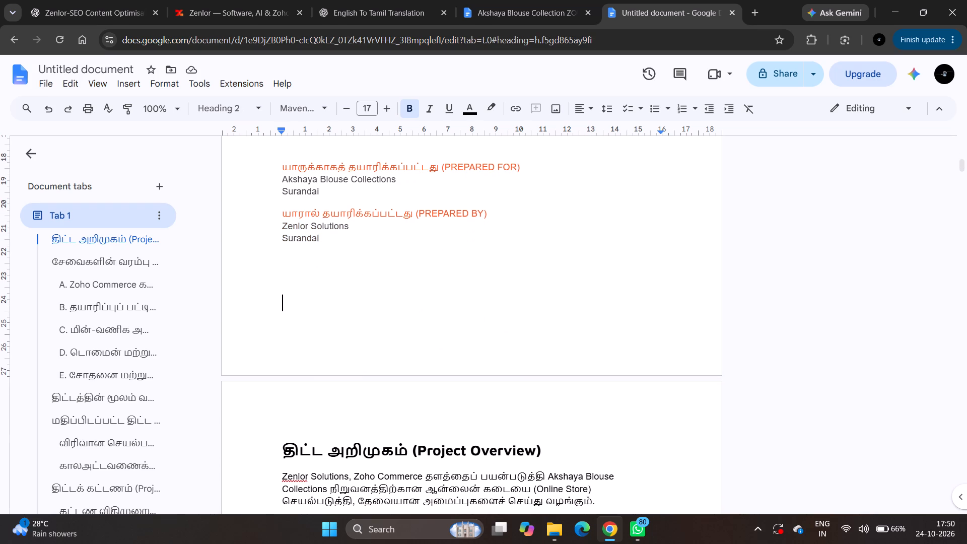
Review the finished cover page and the layout of the pages up to the Estimated Project Timeline section.
scroll(333, 293, "up", 1)
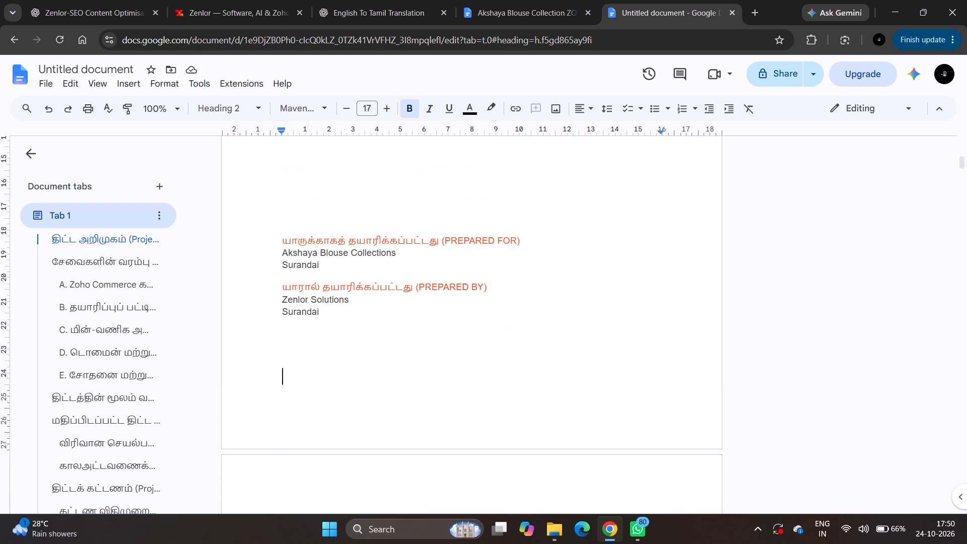
scroll(335, 249, "up", 5)
scroll(339, 235, "down", 2)
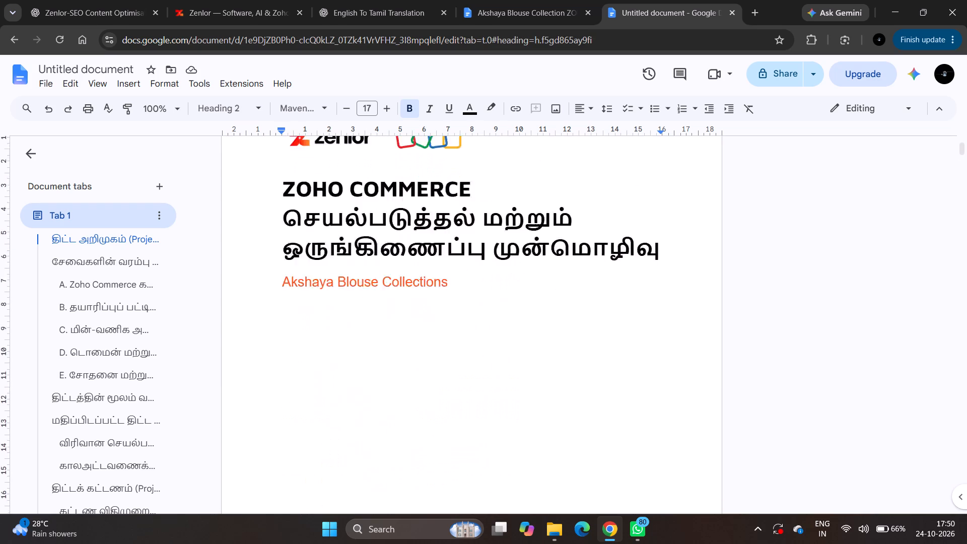
scroll(339, 235, "down", 8)
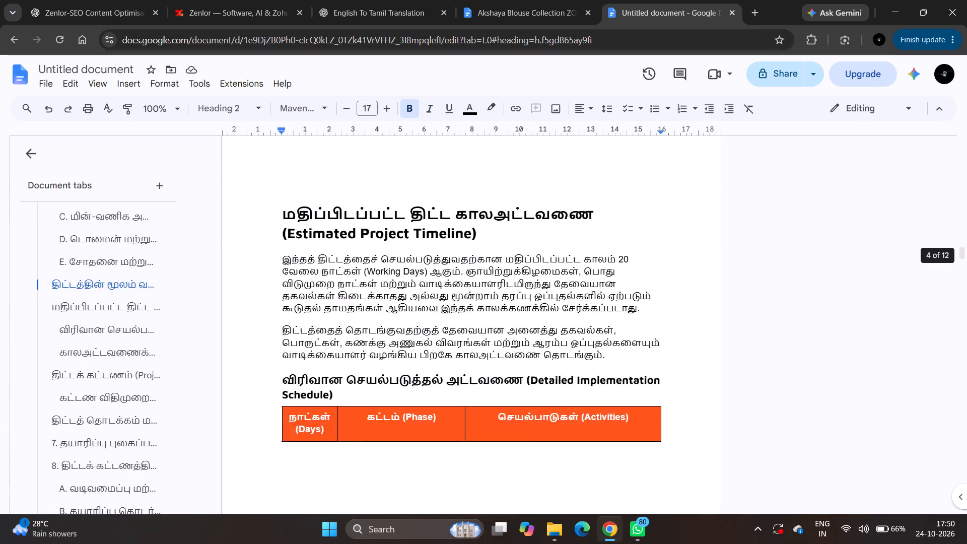
Insert a blank line before the Thank You heading to move it onto the same page as its text.
scroll(339, 235, "down", 5)
scroll(339, 235, "up", 5)
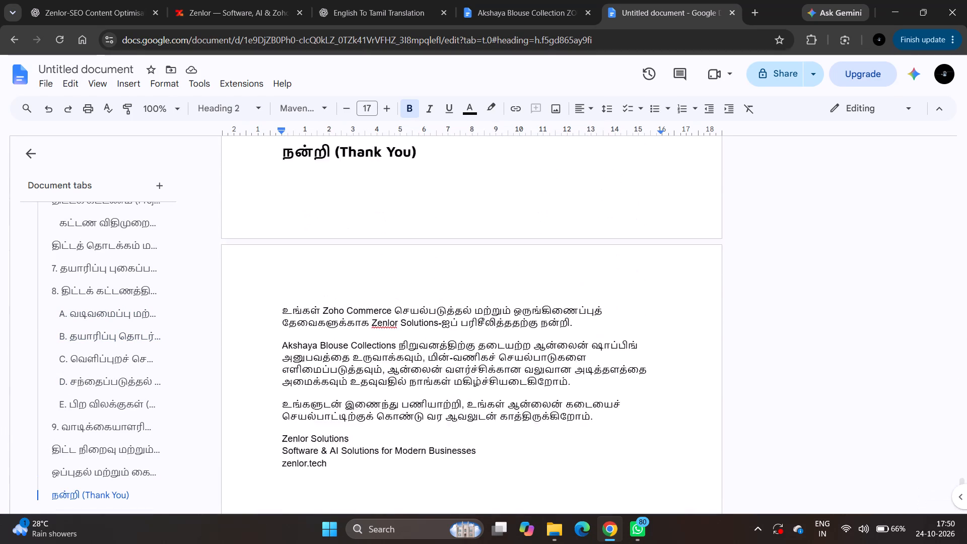
scroll(339, 235, "up", 2)
scroll(339, 235, "down", 2)
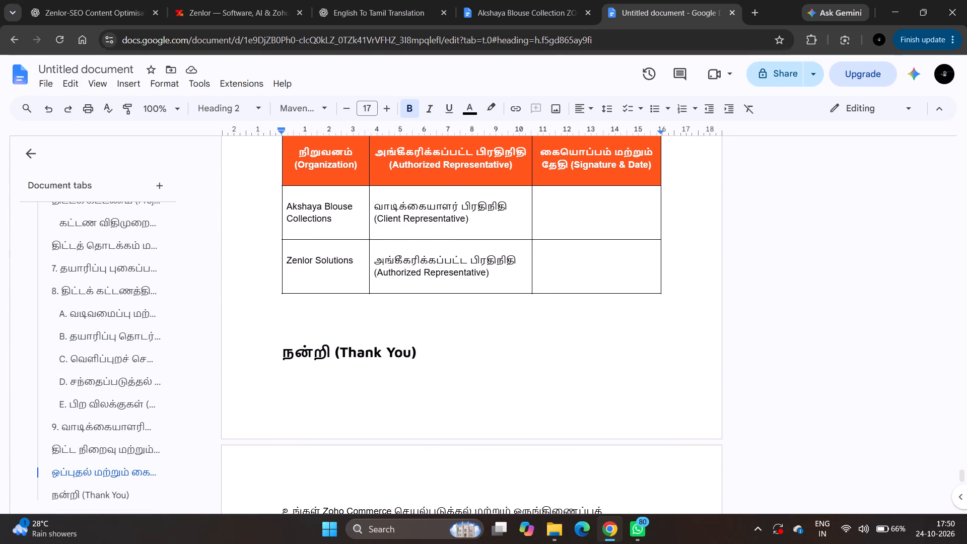
left_click(286, 359)
key("Return")
Insert a blank line before the Project Completion & Acceptance heading to move it onto the page with its paragraphs.
scroll(286, 359, "up", 3)
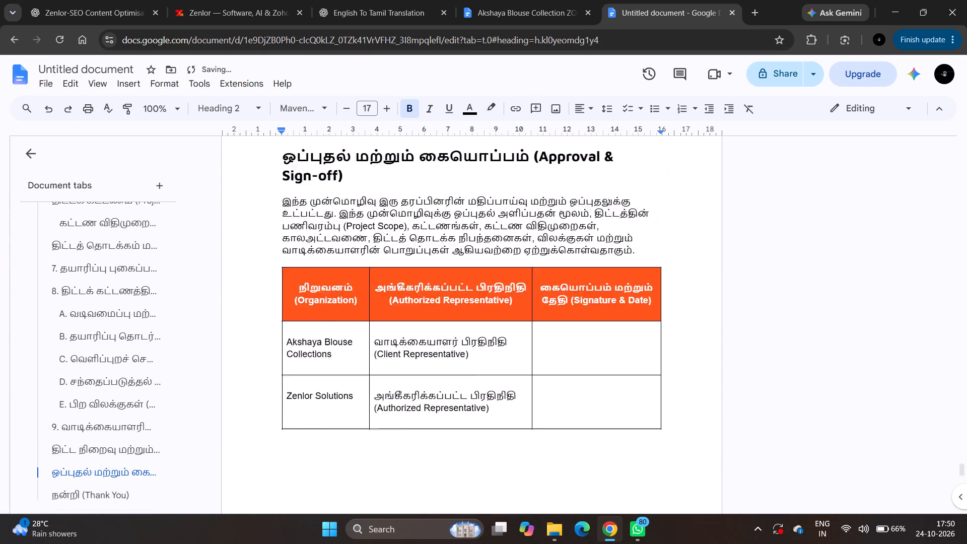
scroll(286, 359, "up", 3)
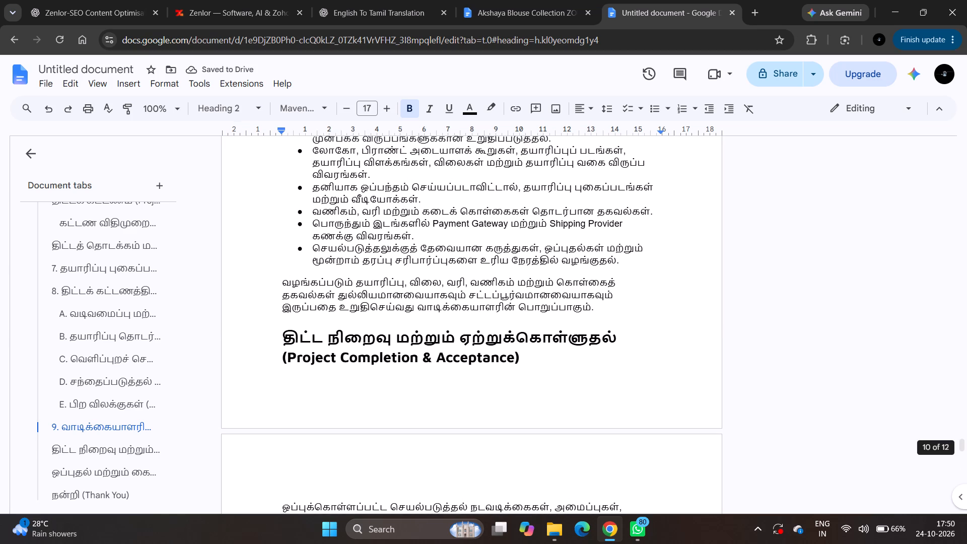
left_click(278, 336)
key("Return")
Remove the two blank lines between the Project Completion text and the Approval & Sign-off heading.
scroll(278, 336, "down", 3)
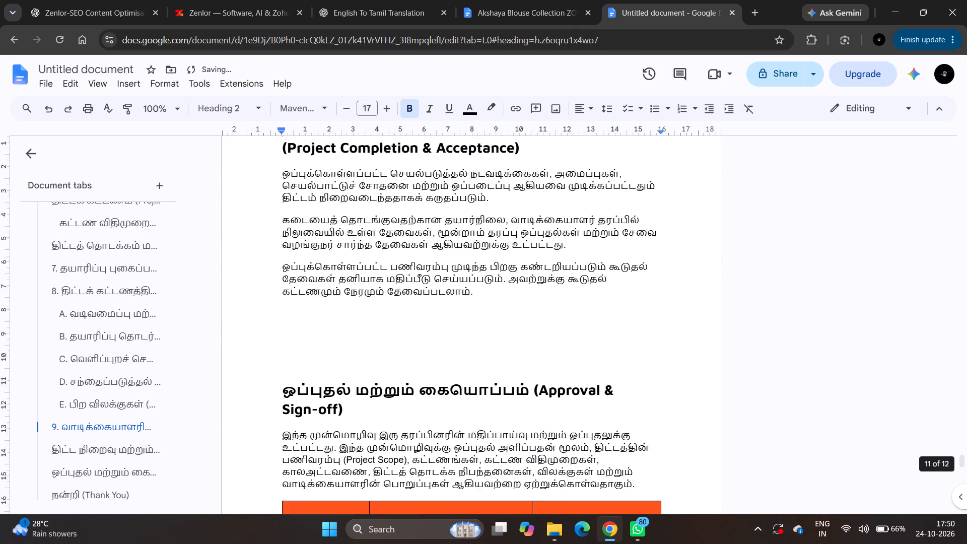
scroll(278, 336, "down", 1)
scroll(280, 301, "up", 1)
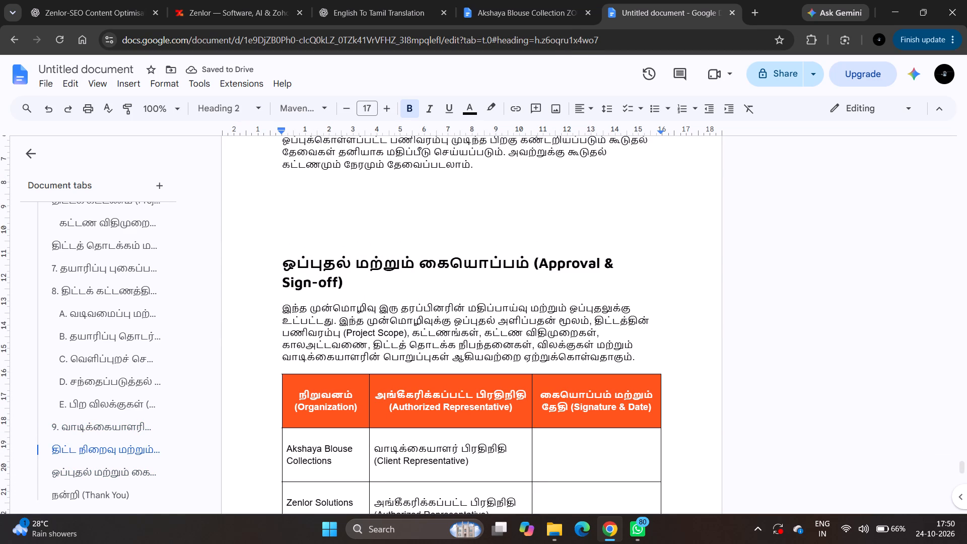
scroll(273, 264, "down", 3)
scroll(273, 264, "up", 1)
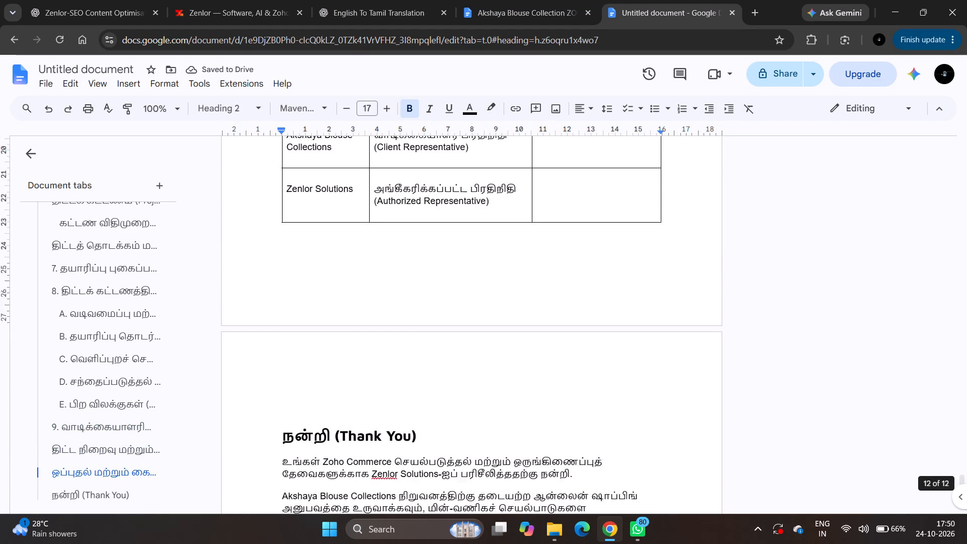
scroll(273, 264, "up", 2)
left_click(275, 343)
left_click(279, 378)
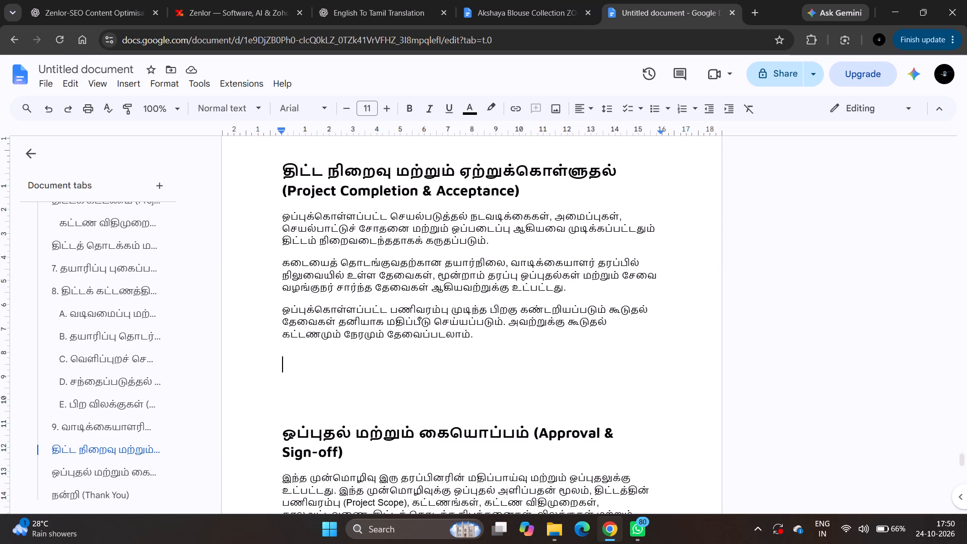
left_click(278, 400)
left_click(273, 416)
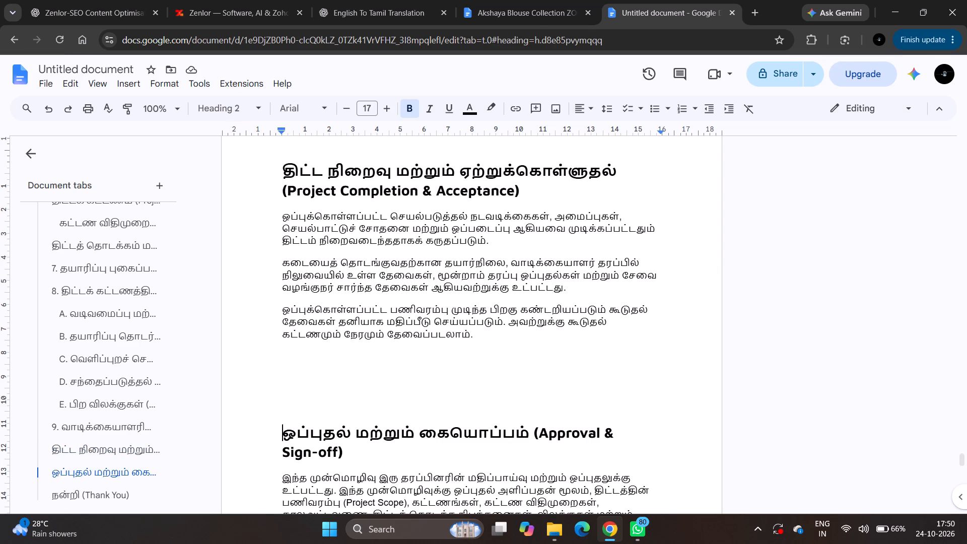
key("BackSpace")
key("BackSpace")
Insert another blank line before the Thank You heading to push it onto the last page with its text.
scroll(358, 424, "down", 1)
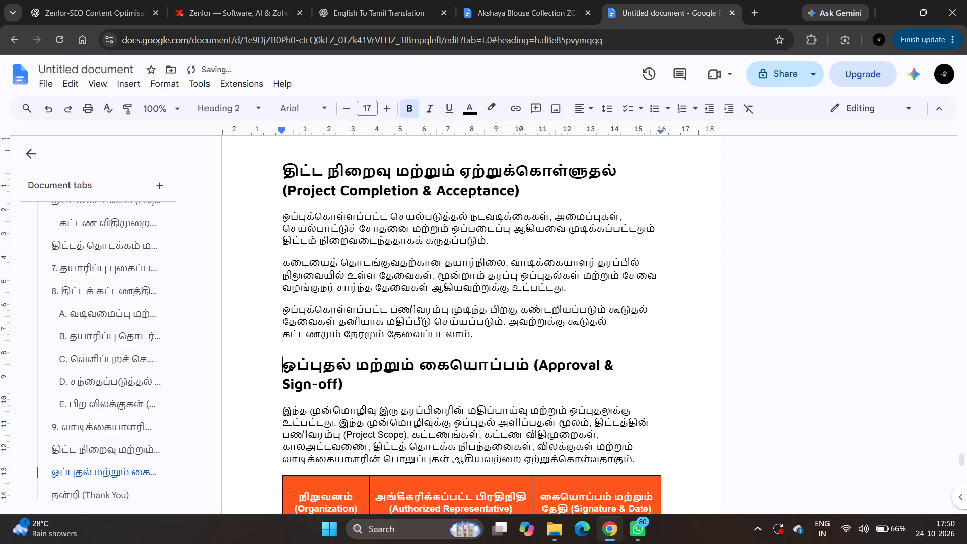
scroll(358, 424, "down", 3)
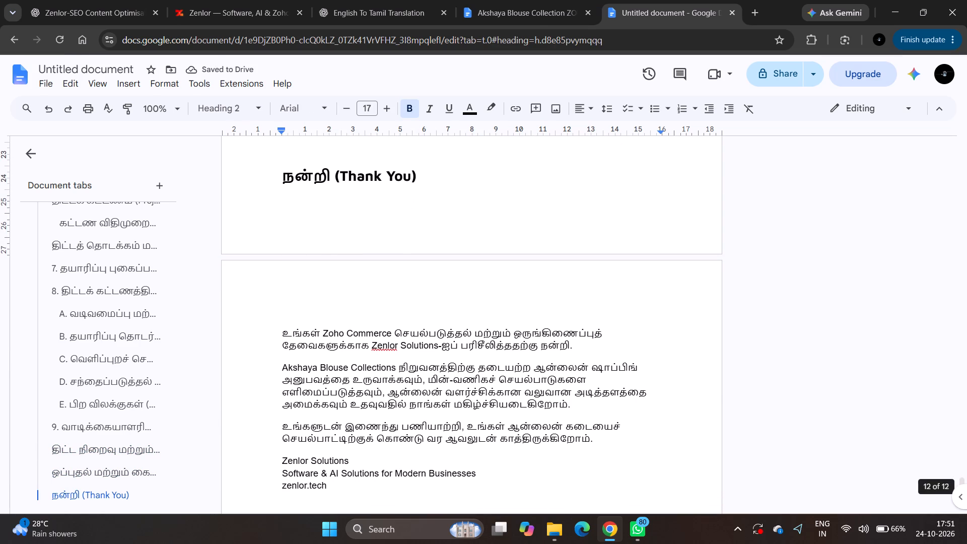
left_click(283, 182)
key("Return")
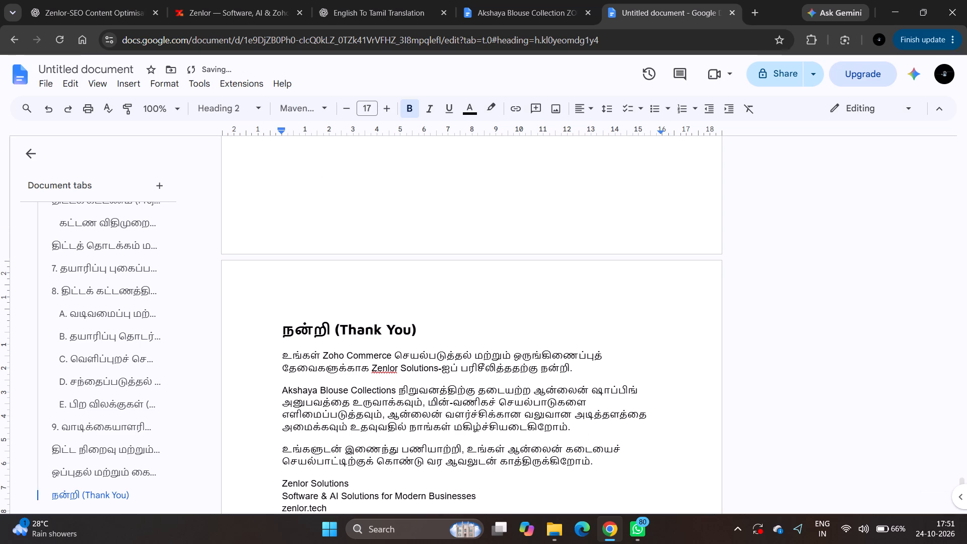
Review the page breaks from the last page back through the exclusions and photography sections to the Project Fees table.
scroll(446, 191, "up", 3)
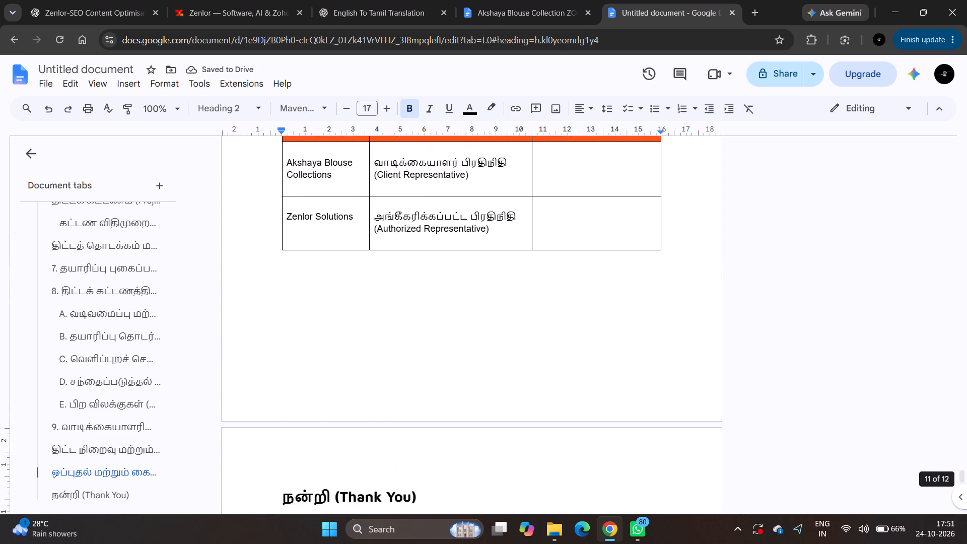
scroll(446, 191, "up", 3)
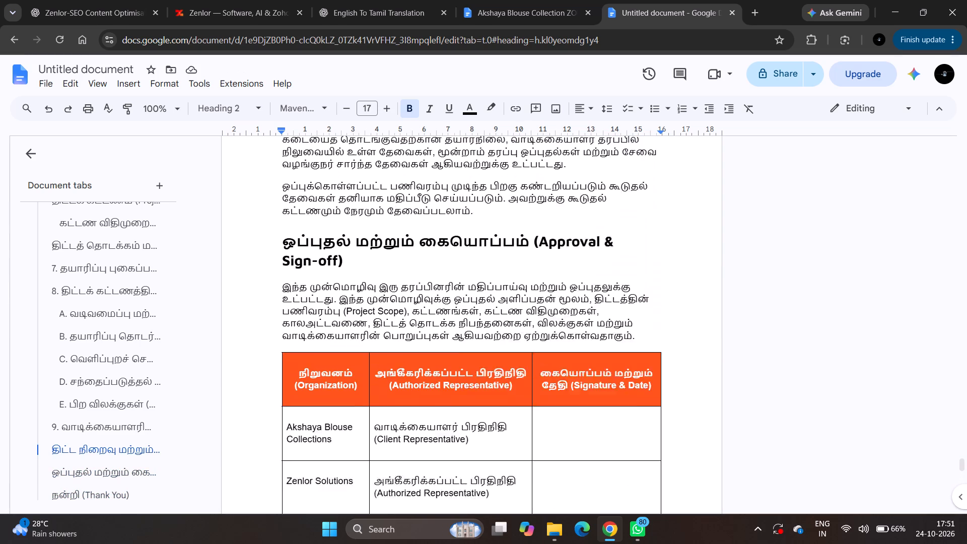
scroll(446, 191, "up", 4)
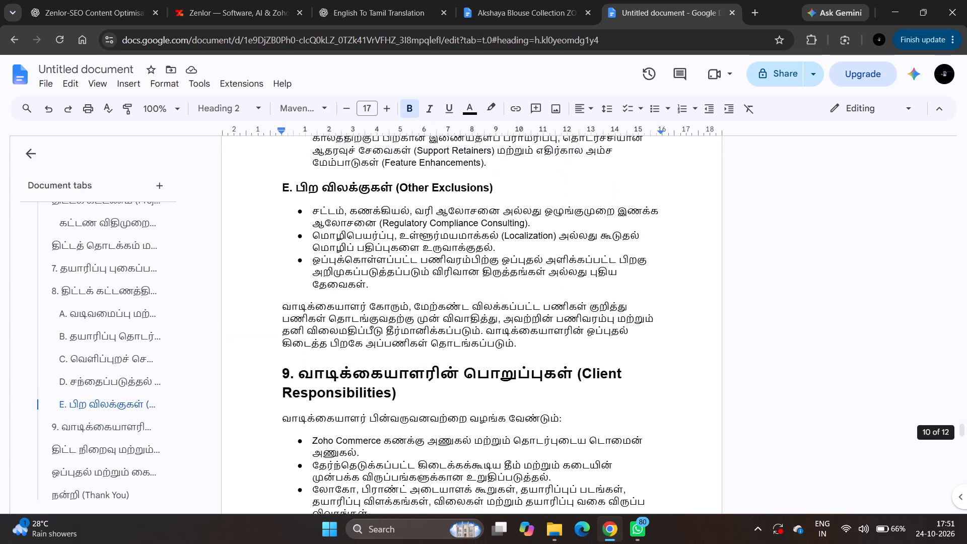
scroll(446, 191, "up", 5)
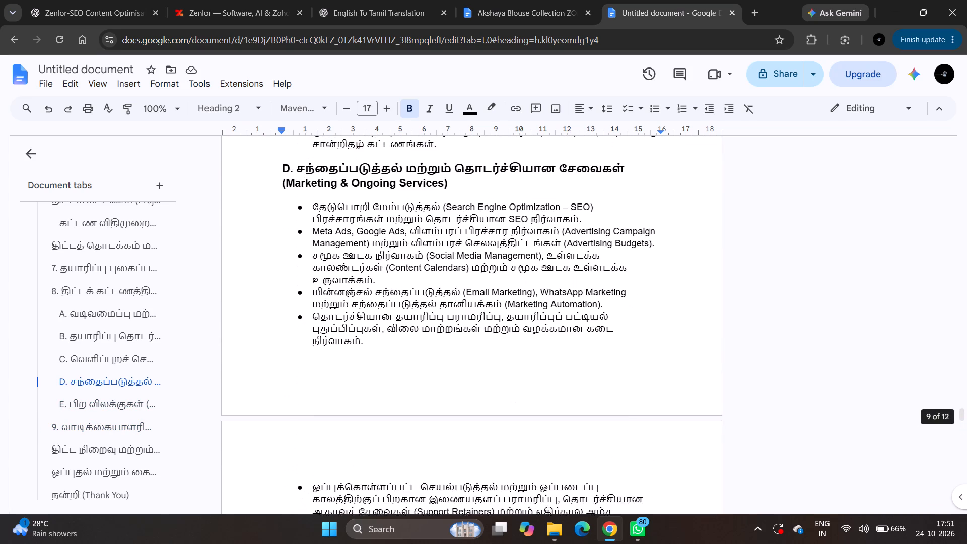
scroll(446, 191, "up", 4)
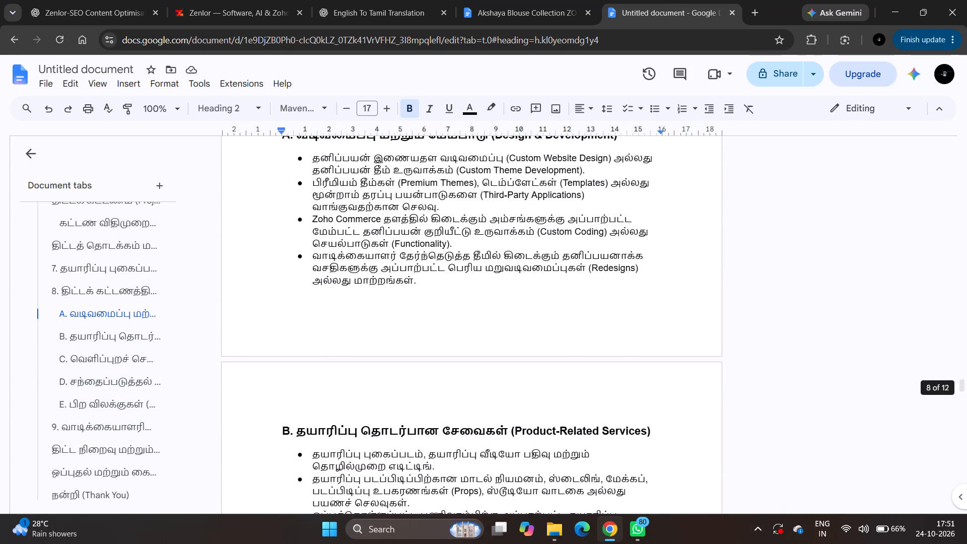
scroll(446, 191, "up", 3)
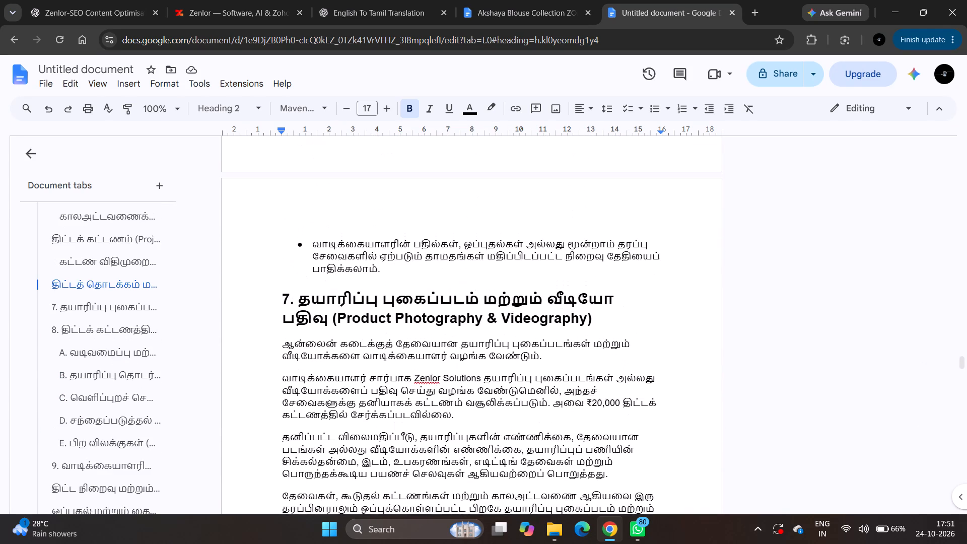
scroll(446, 191, "up", 5)
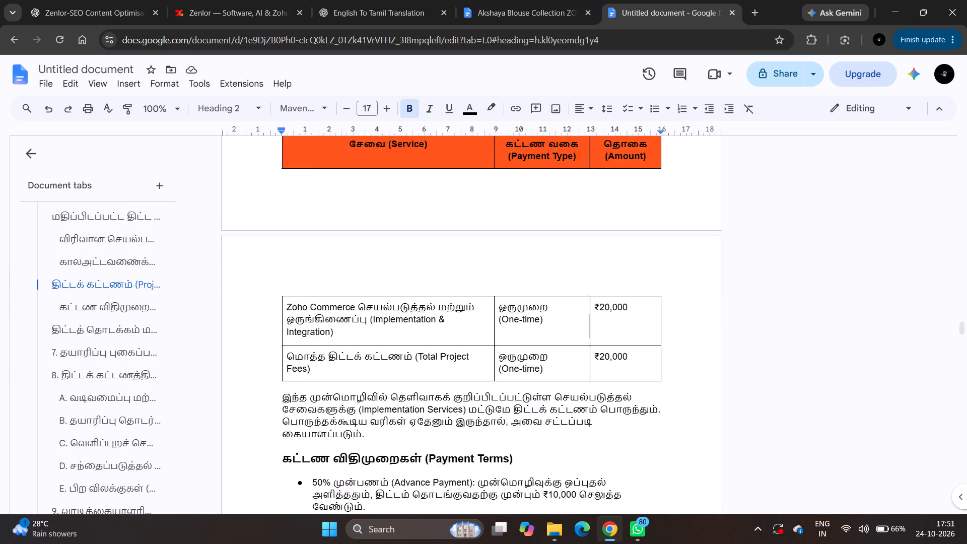
Insert two blank lines before the Project Fees heading so that it and its table start together on a new page.
scroll(446, 191, "up", 1)
scroll(446, 191, "down", 4)
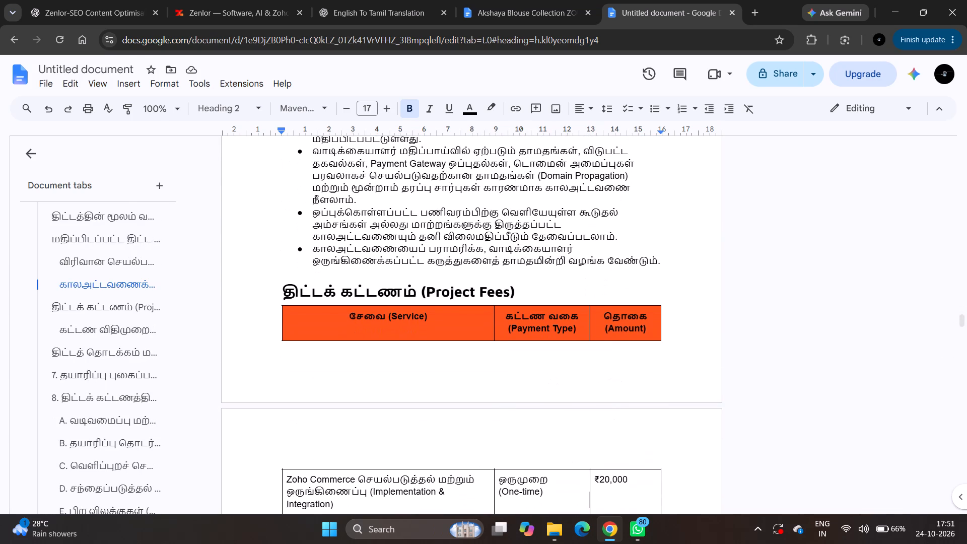
left_click(281, 295)
left_click(280, 288)
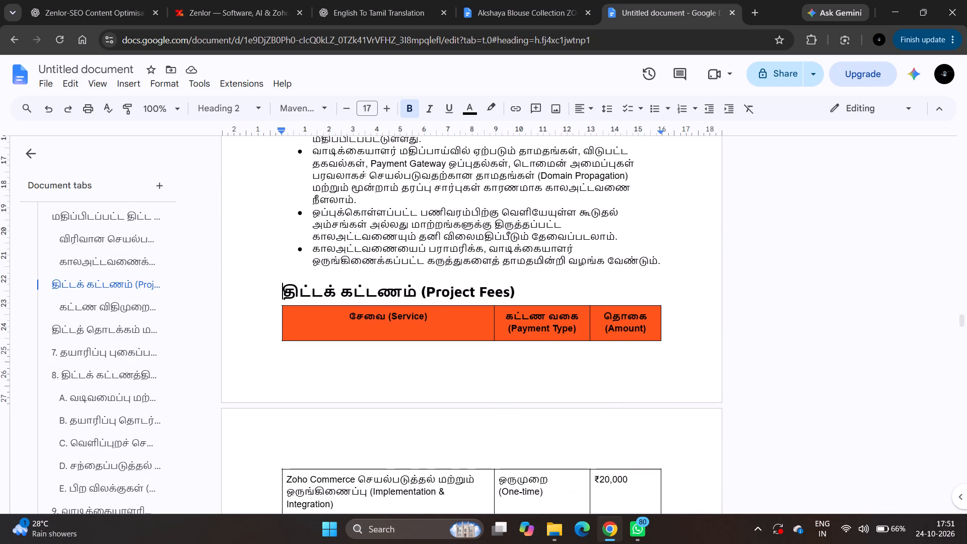
key("Return")
key("Return")
Insert two blank lines before the Detailed Implementation Schedule heading to keep it and the table's header row with the schedule rows.
scroll(280, 288, "down", 1)
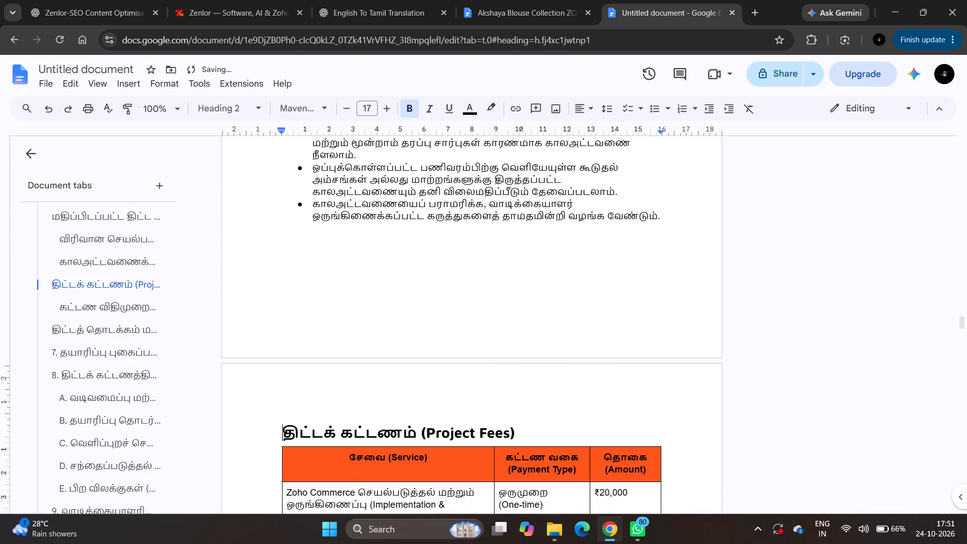
scroll(280, 288, "down", 2)
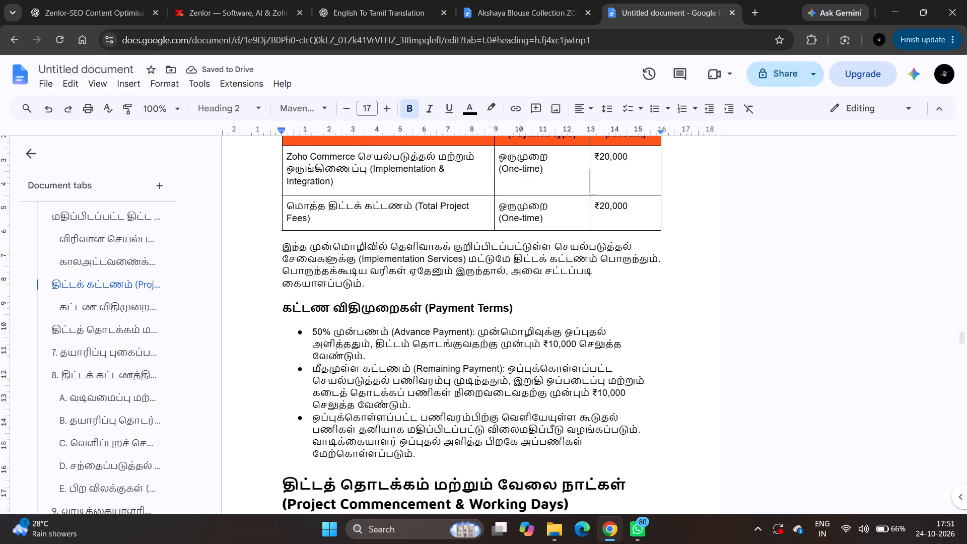
scroll(280, 288, "down", 2)
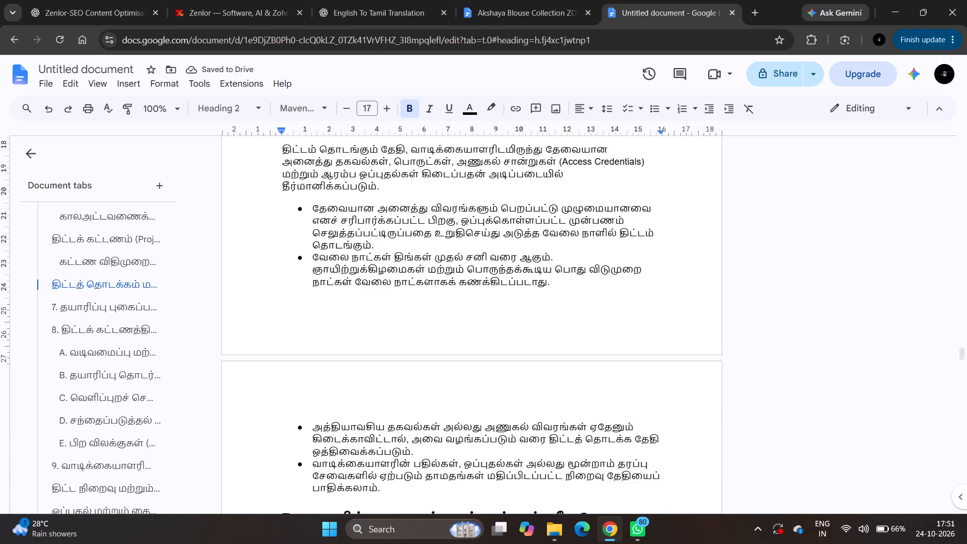
scroll(280, 288, "up", 3)
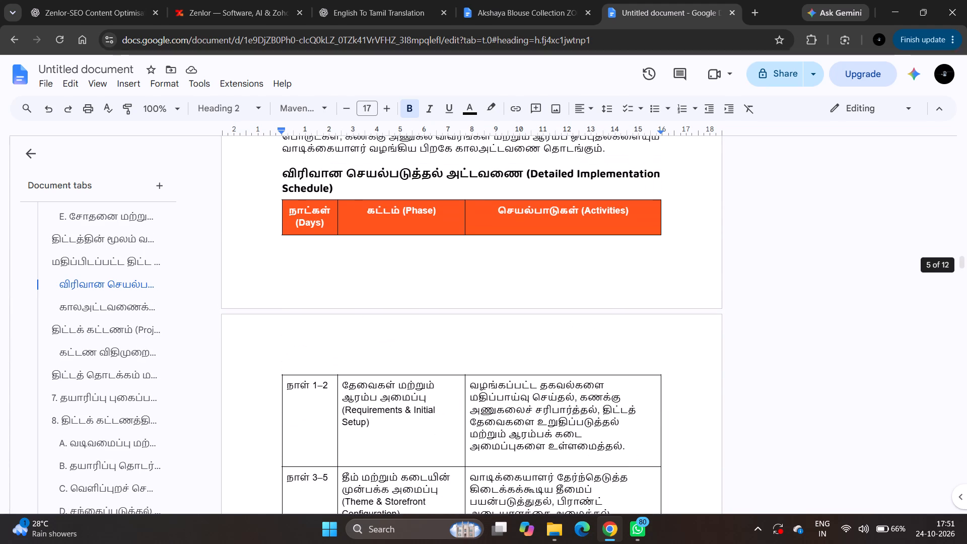
scroll(280, 288, "up", 1)
left_click(274, 174)
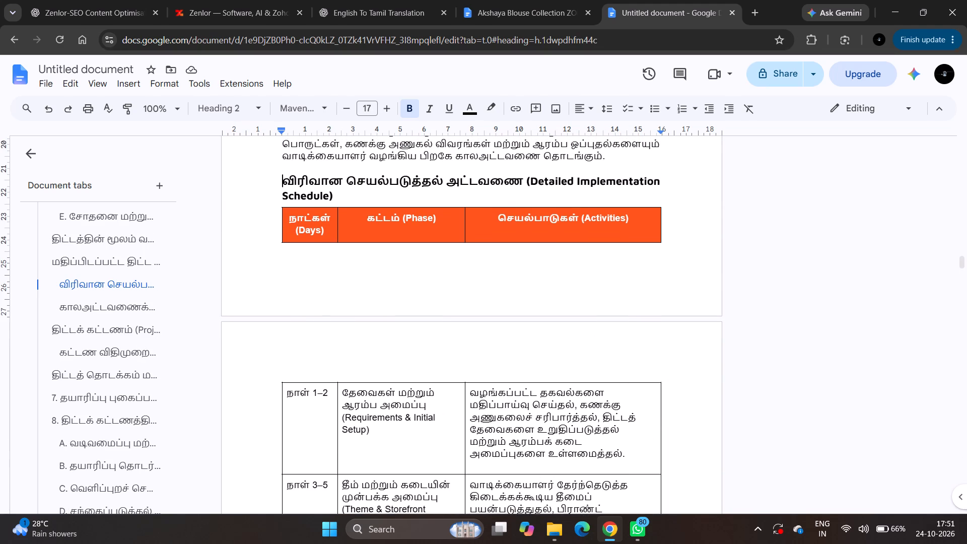
key("Return")
key("Return")
Remove the two blank lines between the deliverables bullet list and the Estimated Project Timeline heading.
scroll(404, 223, "up", 3)
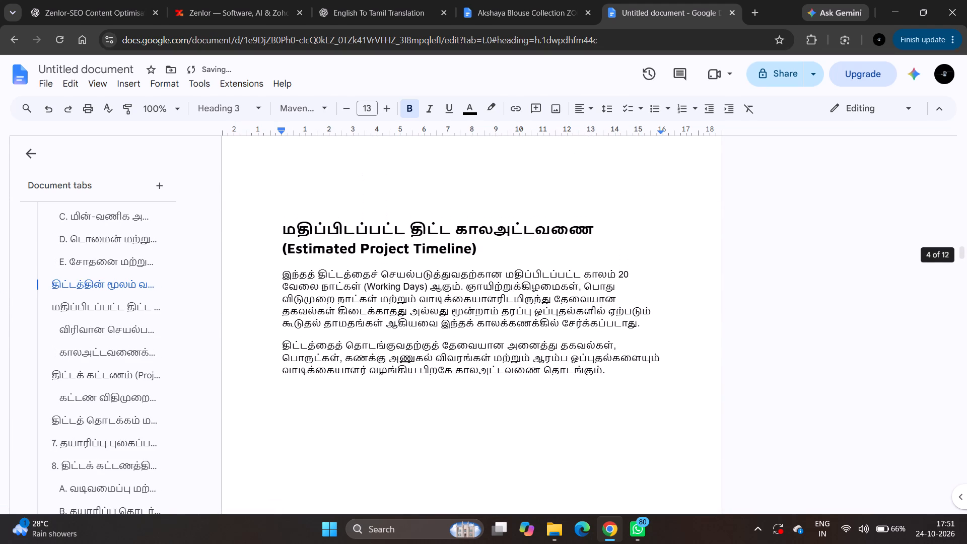
scroll(404, 223, "up", 1)
left_click(323, 230)
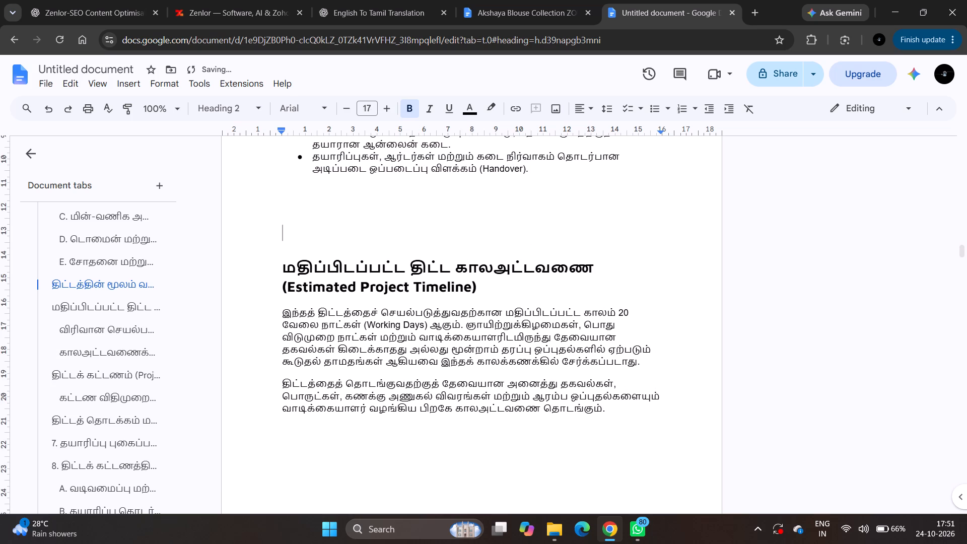
key("BackSpace")
key("BackSpace")
Review the layout of the pages from the deliverables section back to the cover page and the Project Overview heading.
scroll(323, 230, "up", 2)
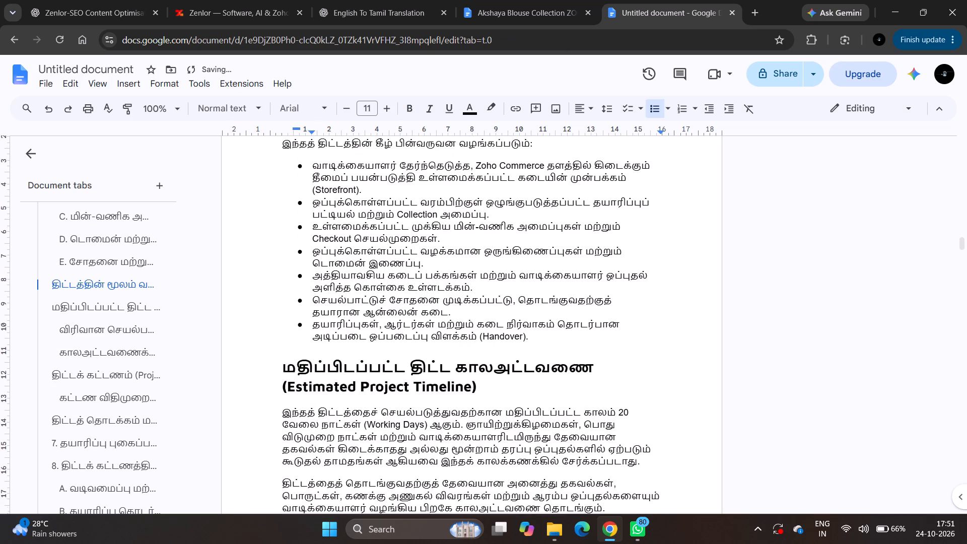
scroll(323, 230, "up", 3)
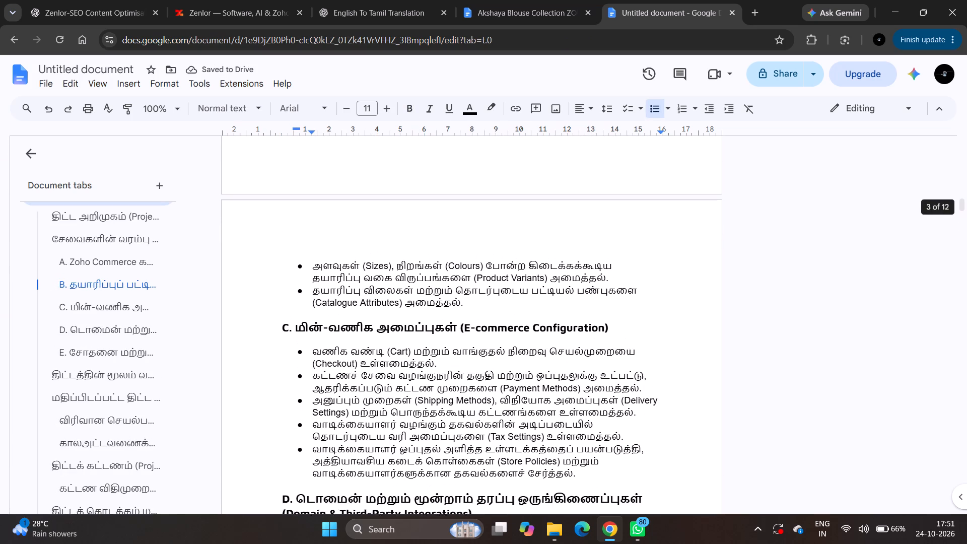
scroll(323, 230, "up", 3)
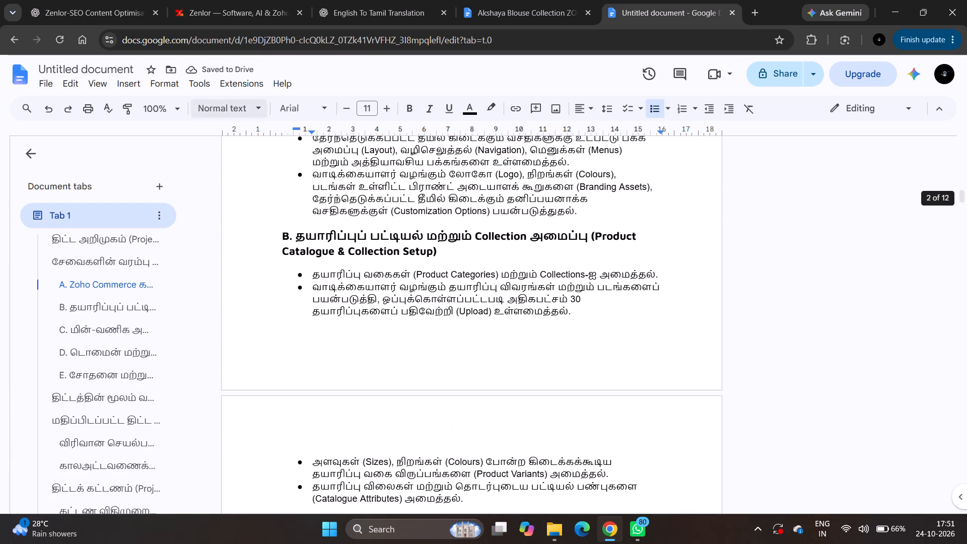
scroll(348, 221, "up", 9)
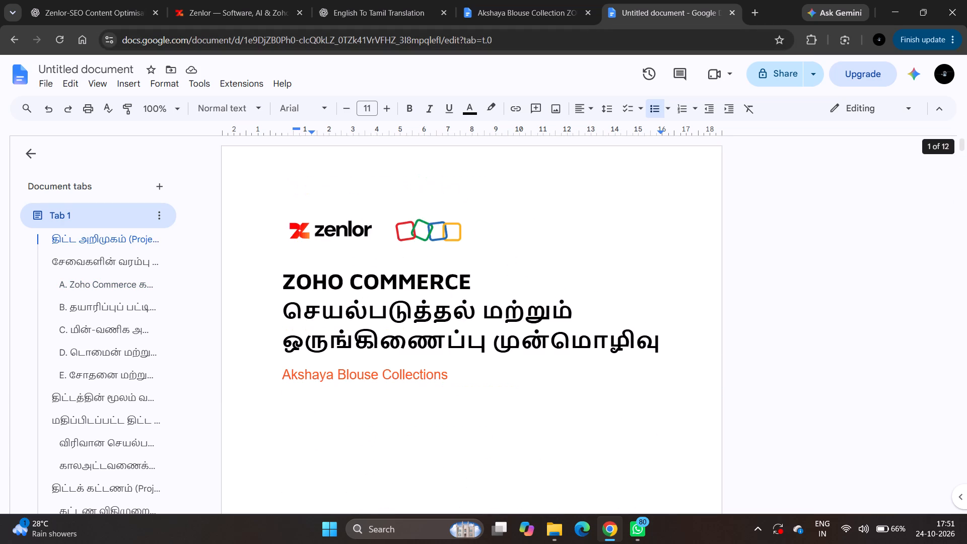
scroll(348, 221, "down", 4)
scroll(331, 214, "up", 1)
left_click(287, 207)
Copy the Zenlor logo from the cover page and paste it into the header of the Project Overview page.
scroll(347, 193, "up", 2)
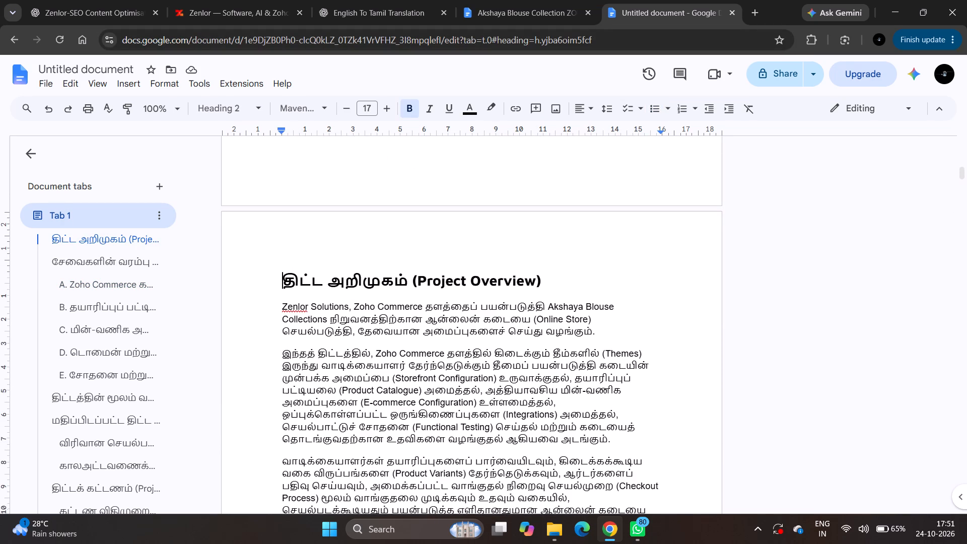
scroll(372, 203, "up", 6)
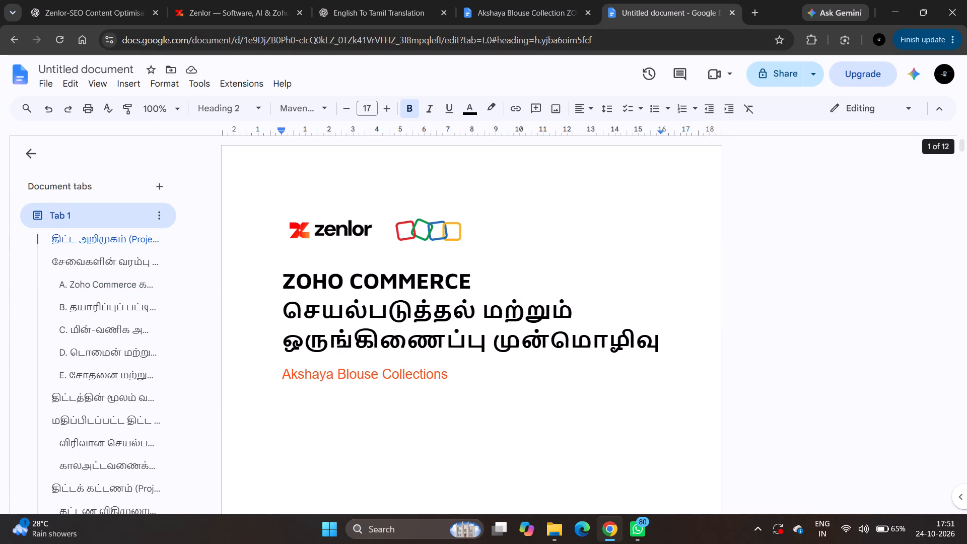
left_click(353, 241)
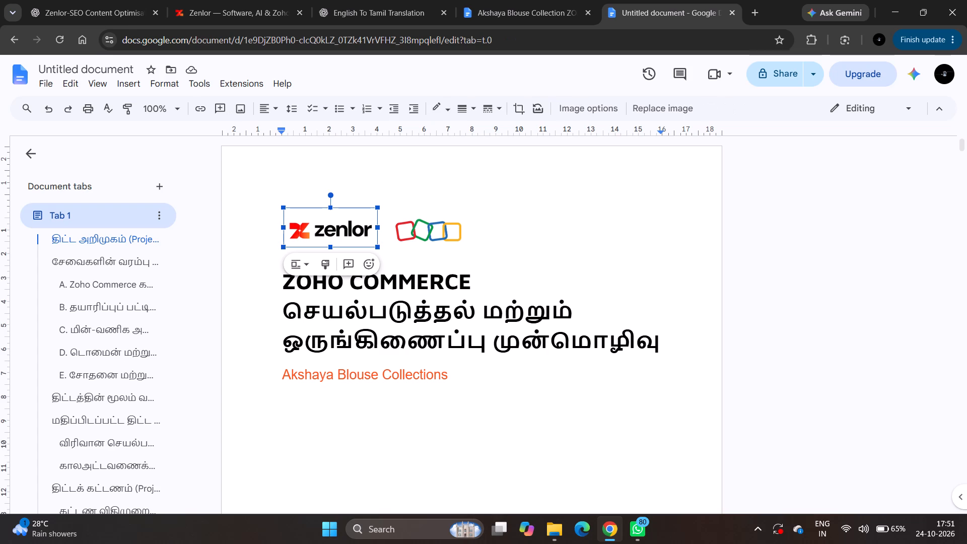
key("ctrl+c")
scroll(340, 353, "down", 4)
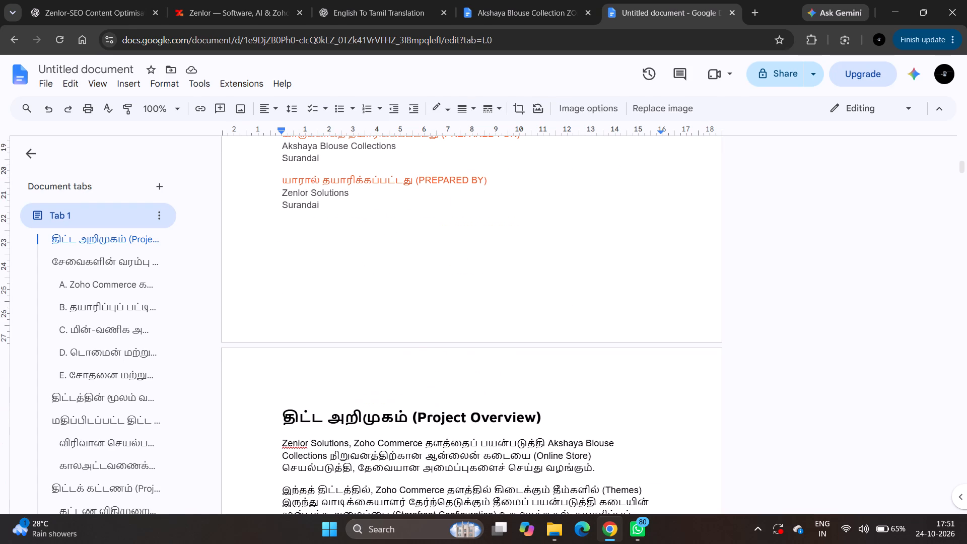
double_click(297, 385)
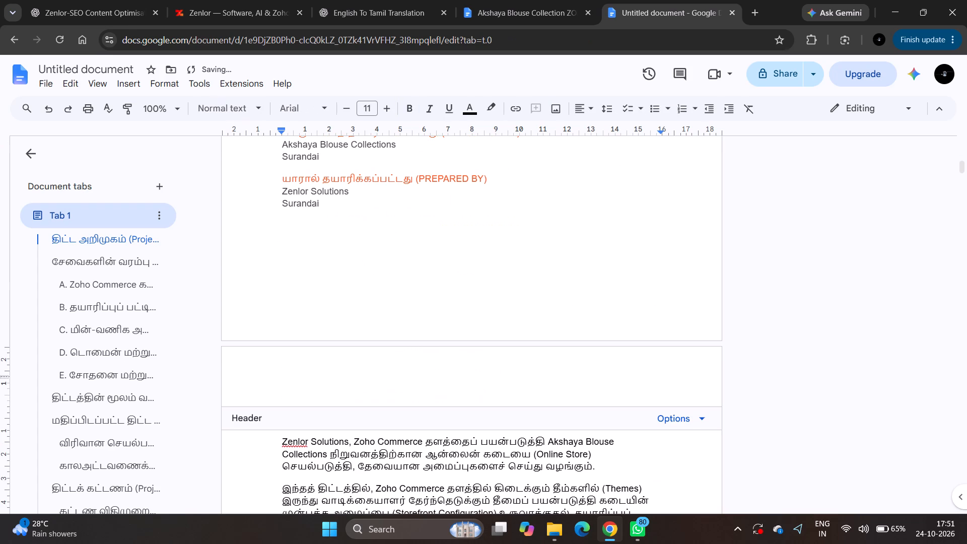
key("ctrl+v")
Set the header format to use a different first page so the cover page has no logo header.
left_click(686, 429)
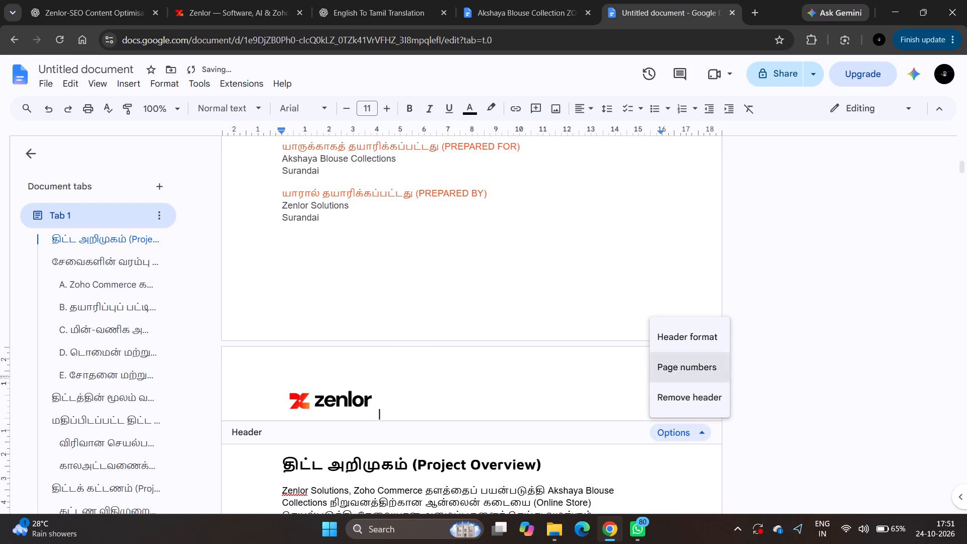
left_click(686, 339)
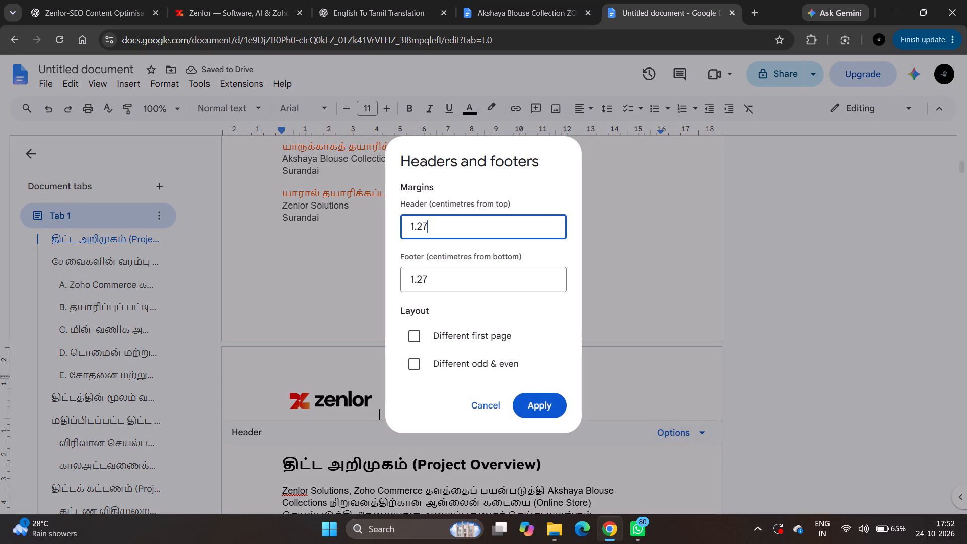
left_click(490, 342)
left_click(528, 410)
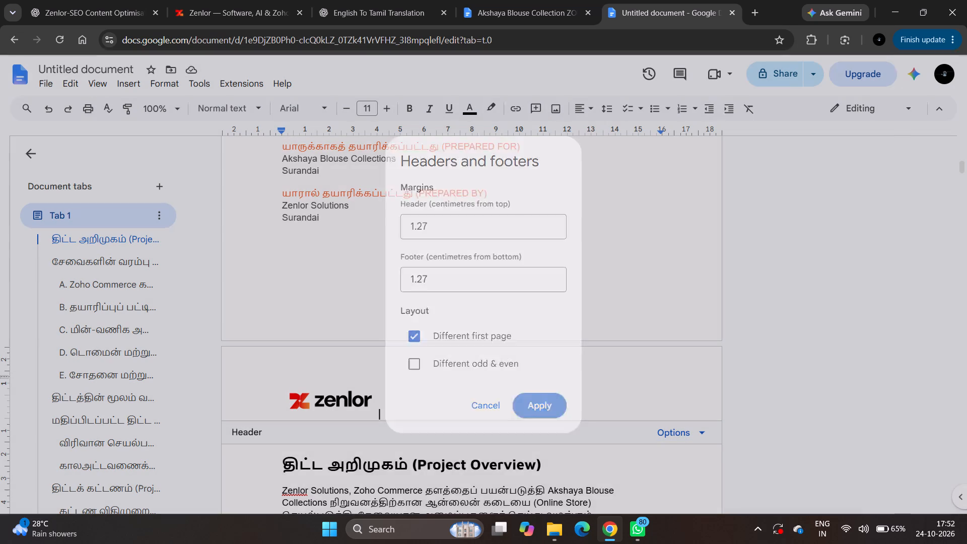
Switch to the original Akshaya Blouse Collection proposal and copy its page 2 footer text "© 2026 Zenlor Solutions. All rights reserved.".
left_click(563, 0)
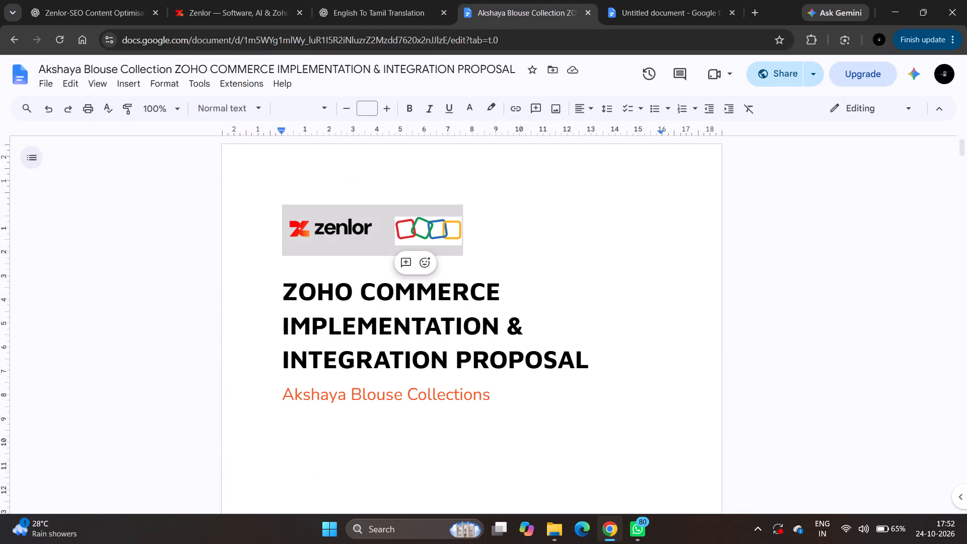
scroll(451, 389, "down", 7)
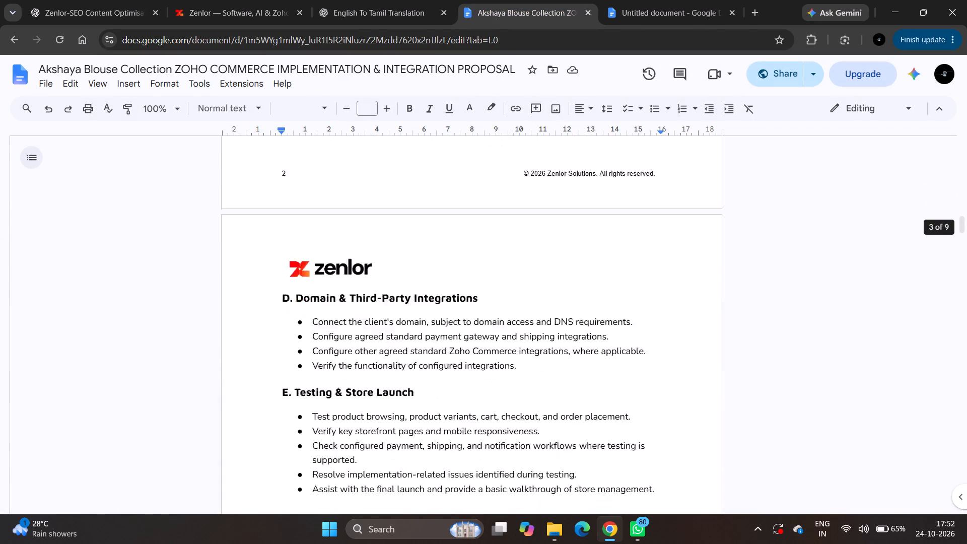
triple_click(617, 334)
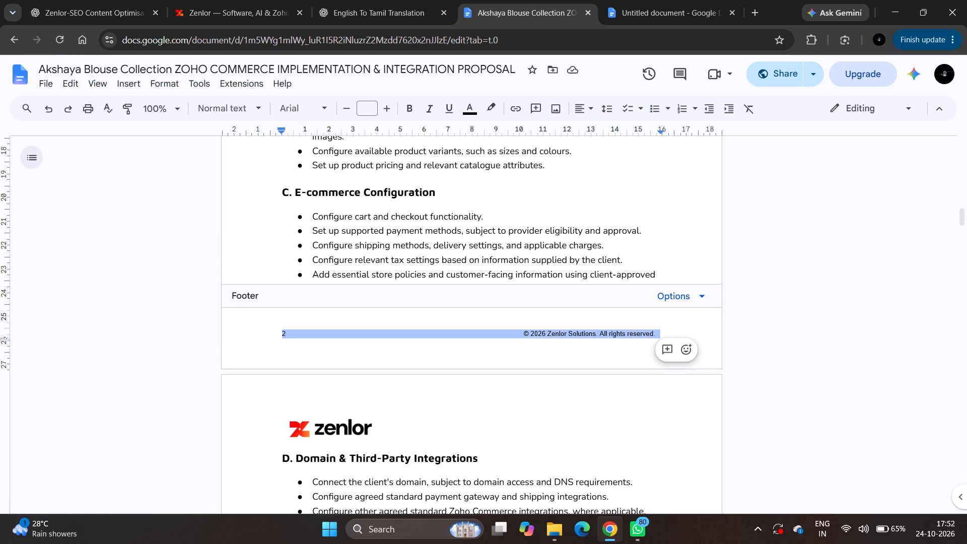
left_click(617, 334)
triple_click(617, 334)
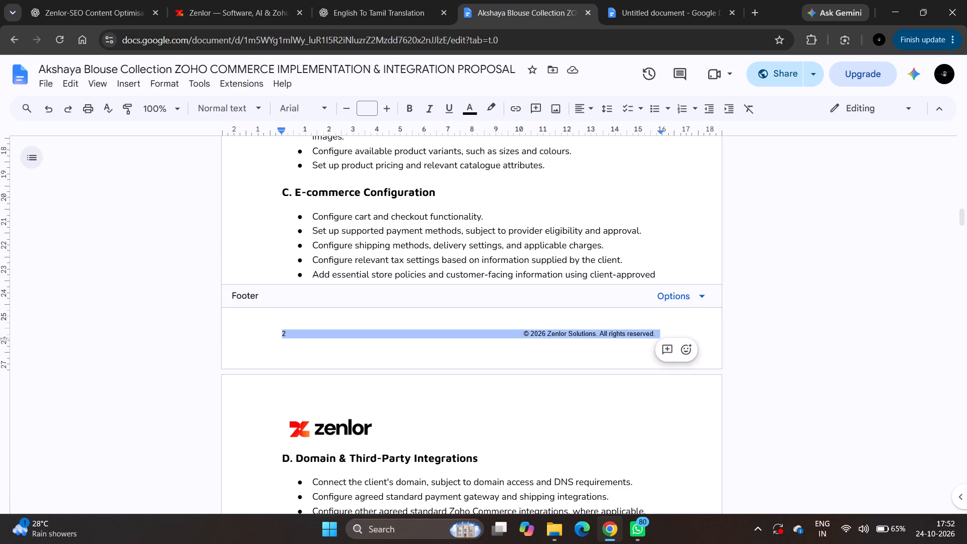
left_click(617, 334)
left_click_drag(523, 335, 650, 335)
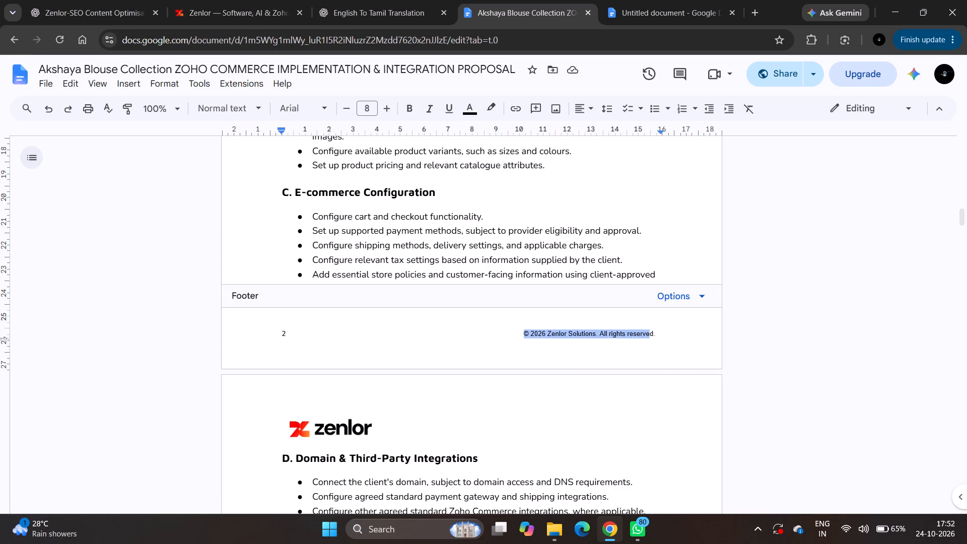
left_click_drag(650, 335, 656, 337)
key("ctrl+c")
In the Tamil document, add page numbers to the footer starting at 1, without showing one on the first page.
left_click(653, 0)
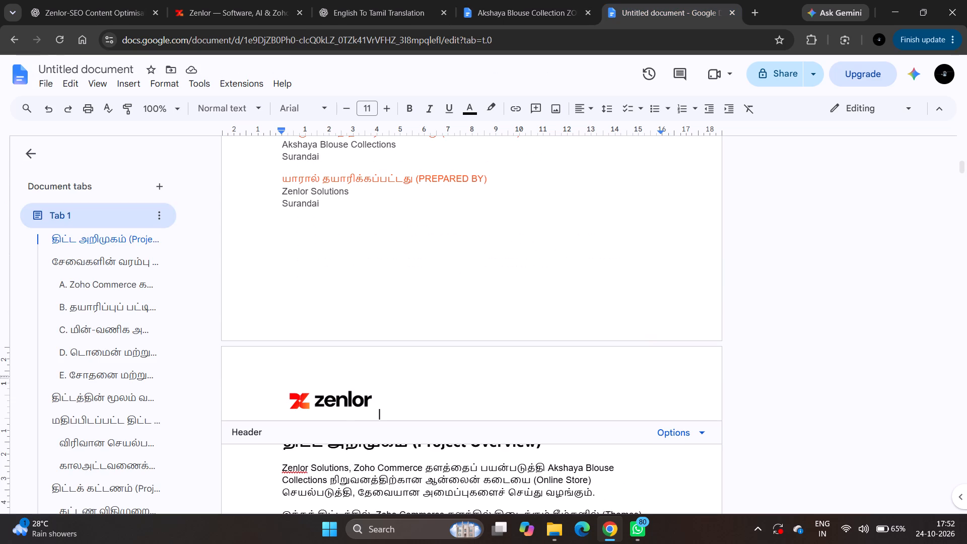
scroll(528, 369, "down", 1)
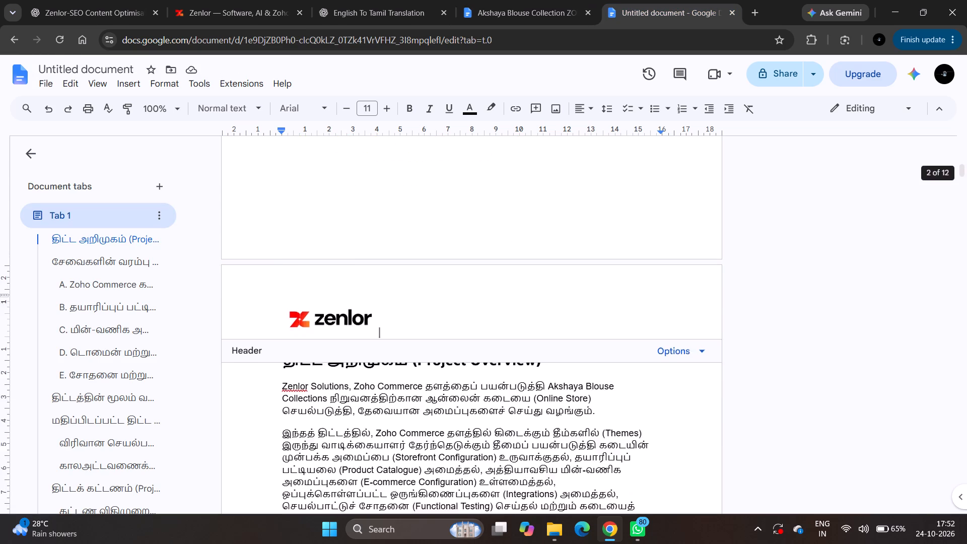
scroll(528, 369, "down", 2)
double_click(618, 397)
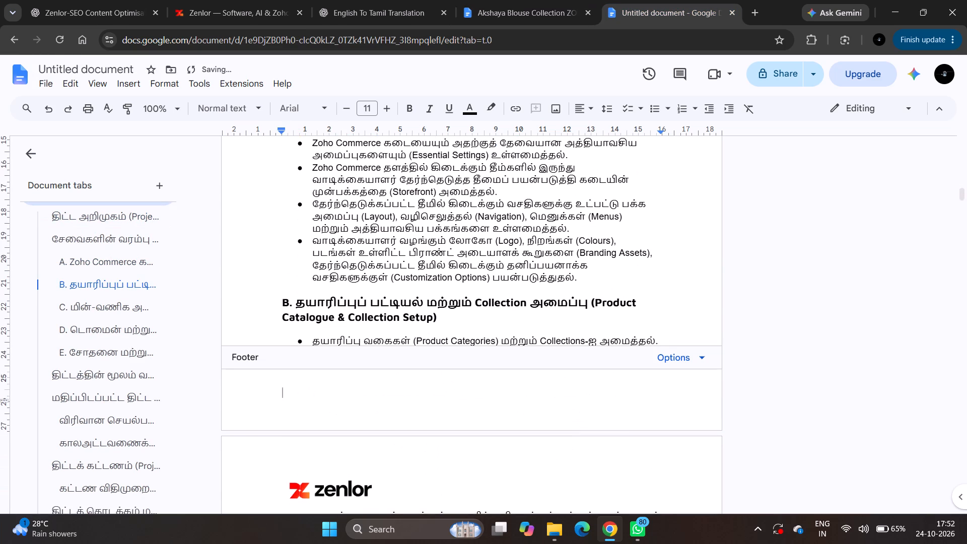
left_click(677, 355)
left_click(684, 395)
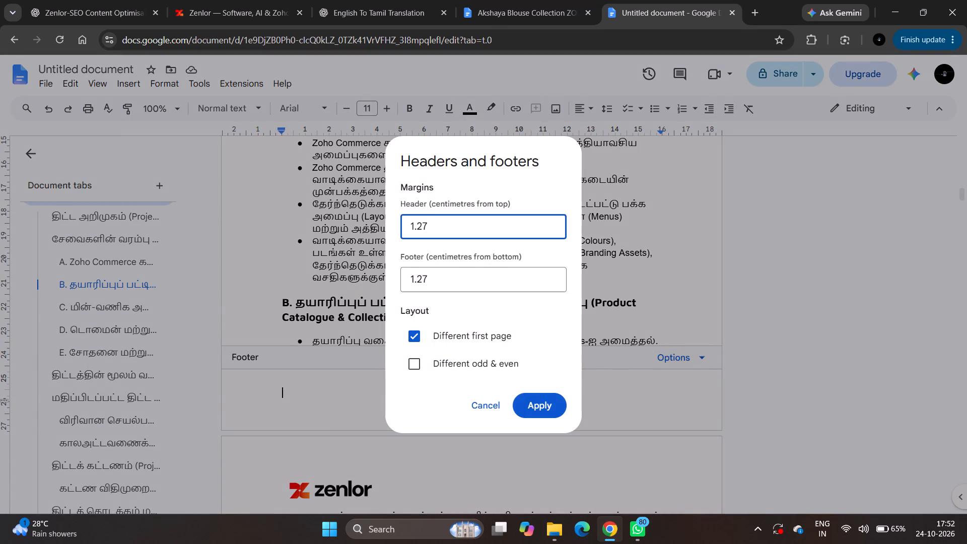
left_click(531, 397)
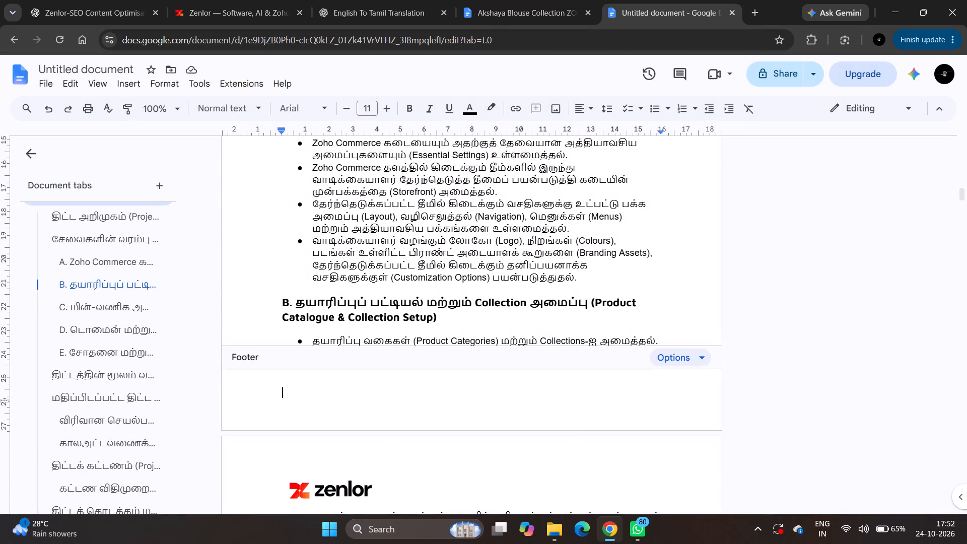
left_click(700, 355)
left_click(672, 420)
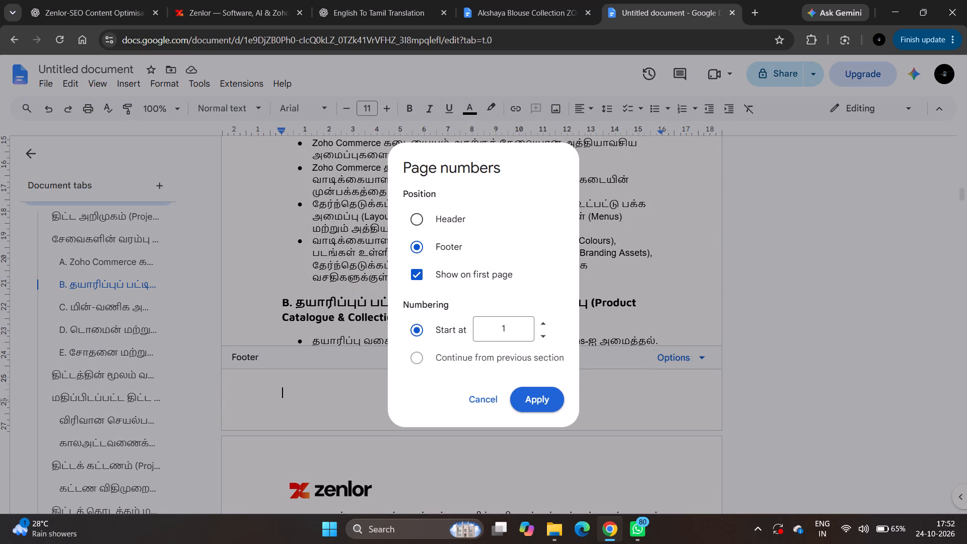
left_click(418, 277)
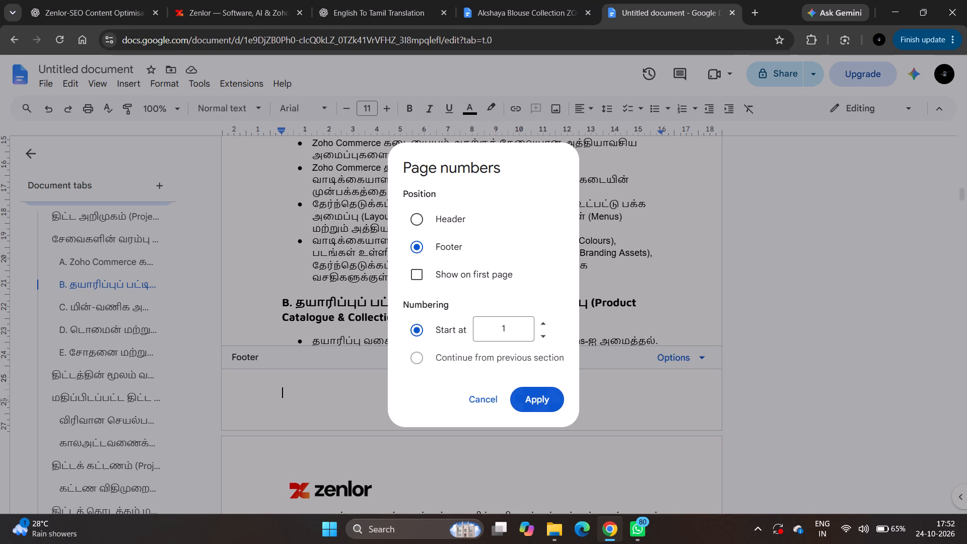
left_click(525, 389)
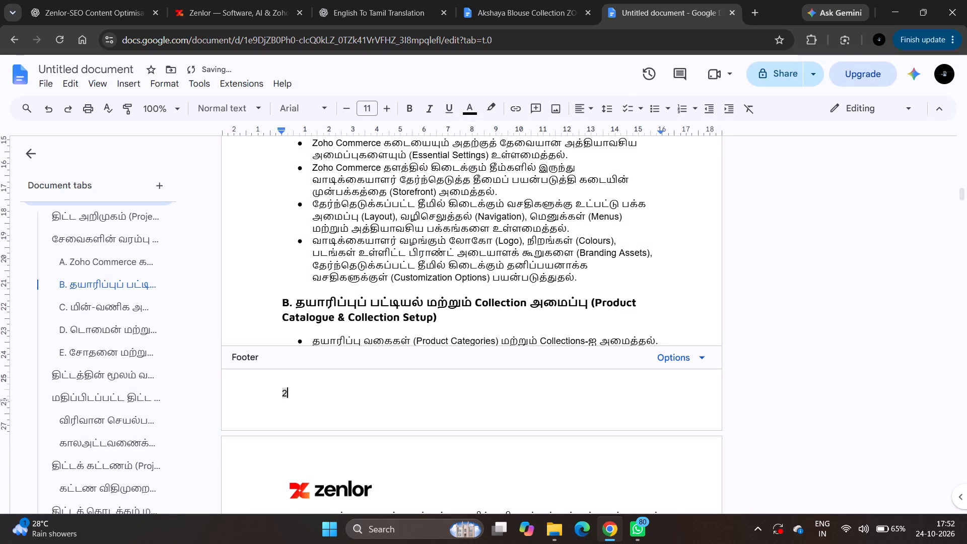
Reduce the footer page number's font size to 8.
double_click(353, 110)
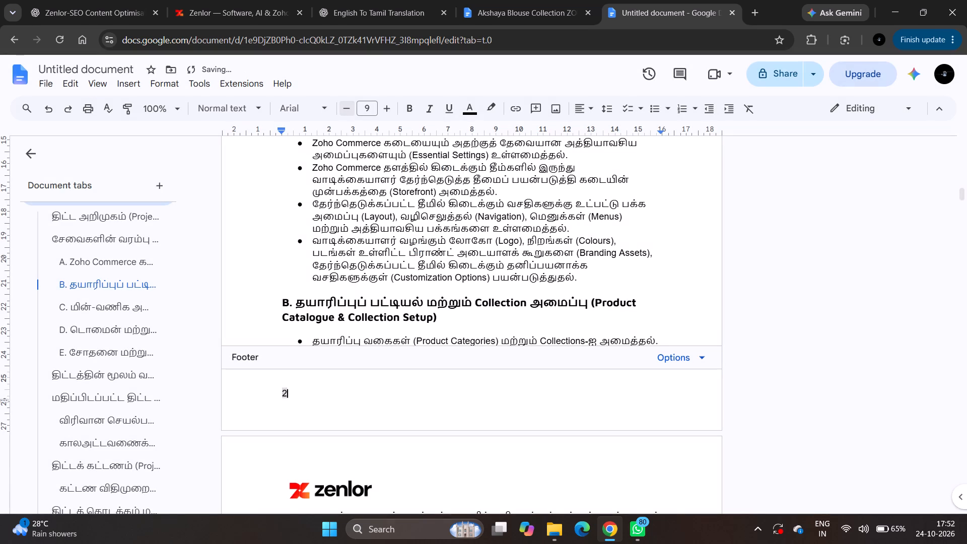
left_click(353, 110)
double_click(292, 391)
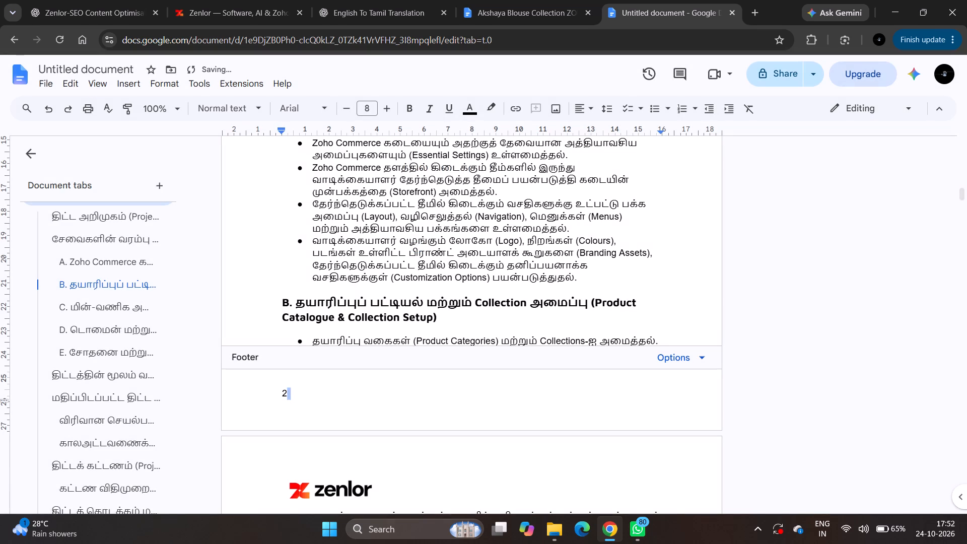
double_click(287, 393)
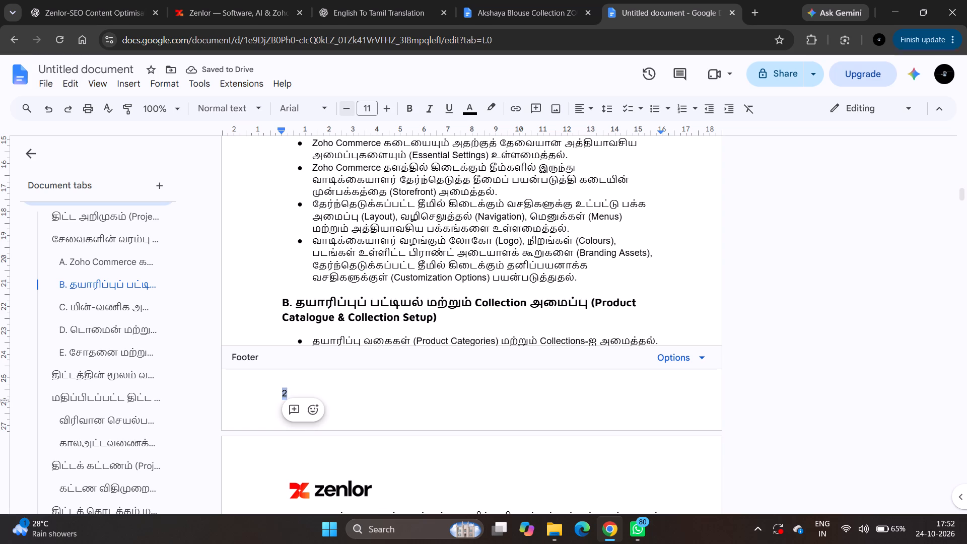
left_click(337, 102)
double_click(339, 102)
triple_click(345, 108)
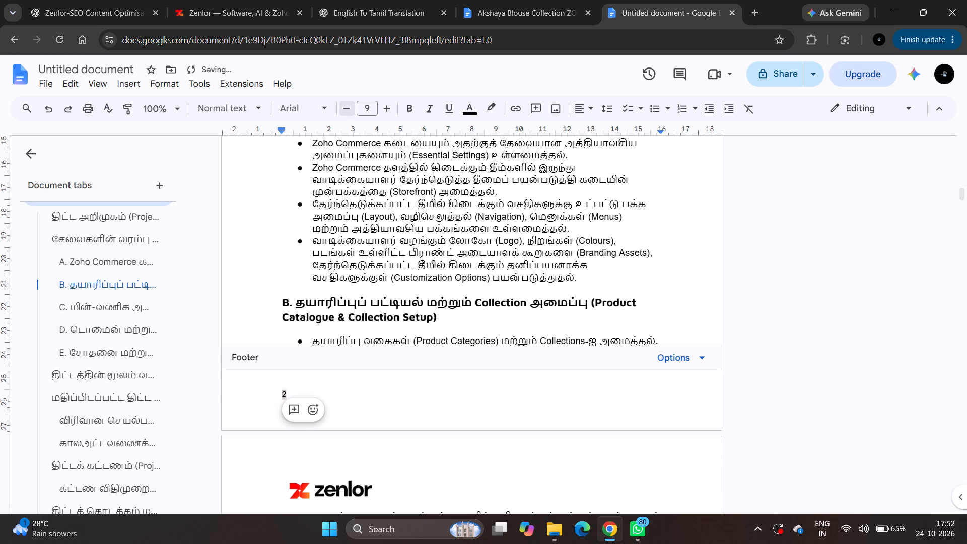
Paste the copyright text after the footer page number and separate them with eight tabs, then leave the footer.
left_click(615, 402)
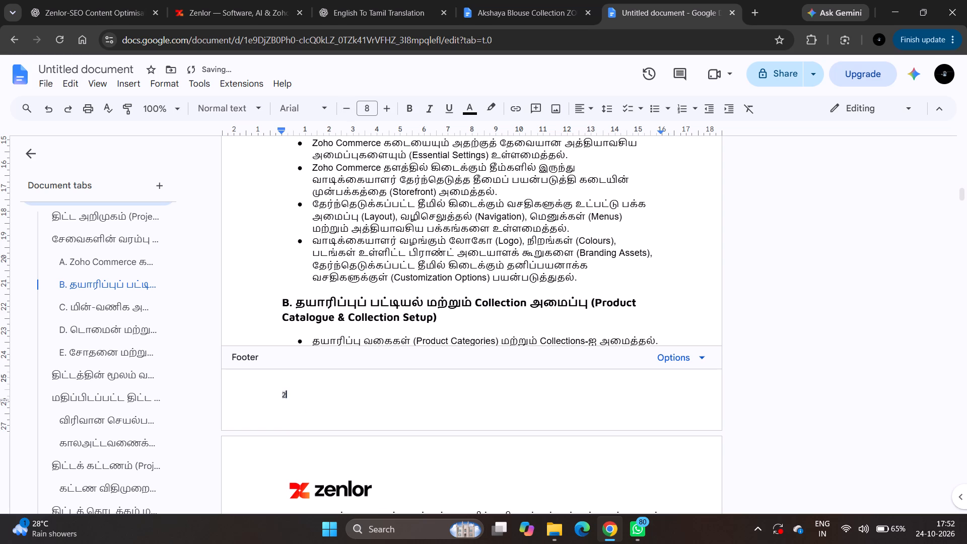
key("ctrl+v")
left_click(287, 393)
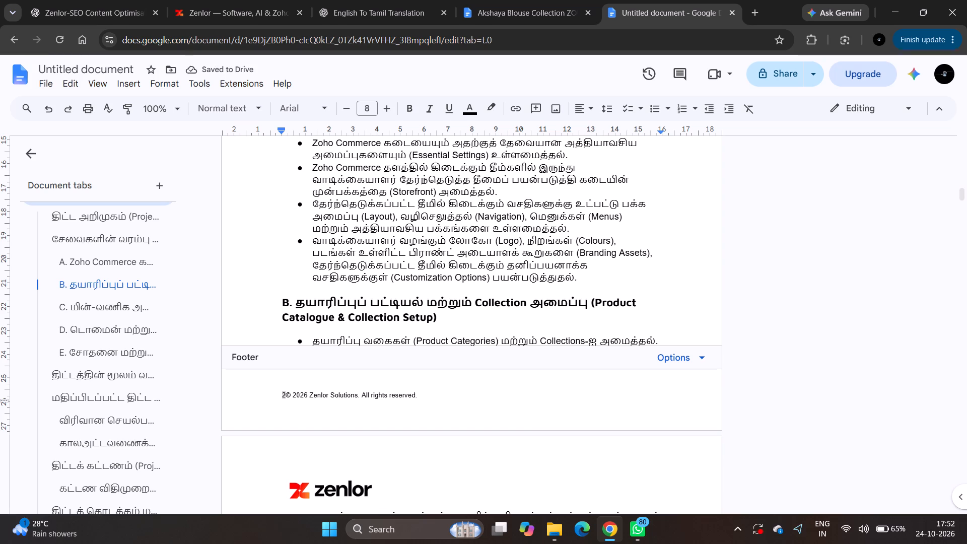
key("Tab")
key("Tab")
key("Tab")
key("Tab")
key("Tab")
key("Tab")
key("Tab")
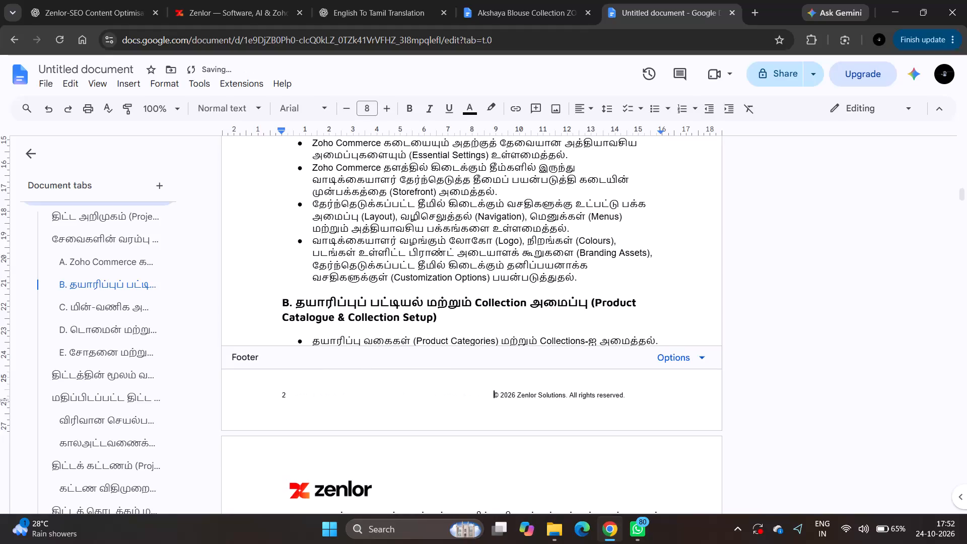
key("Tab")
key("Tab")
key("BackSpace")
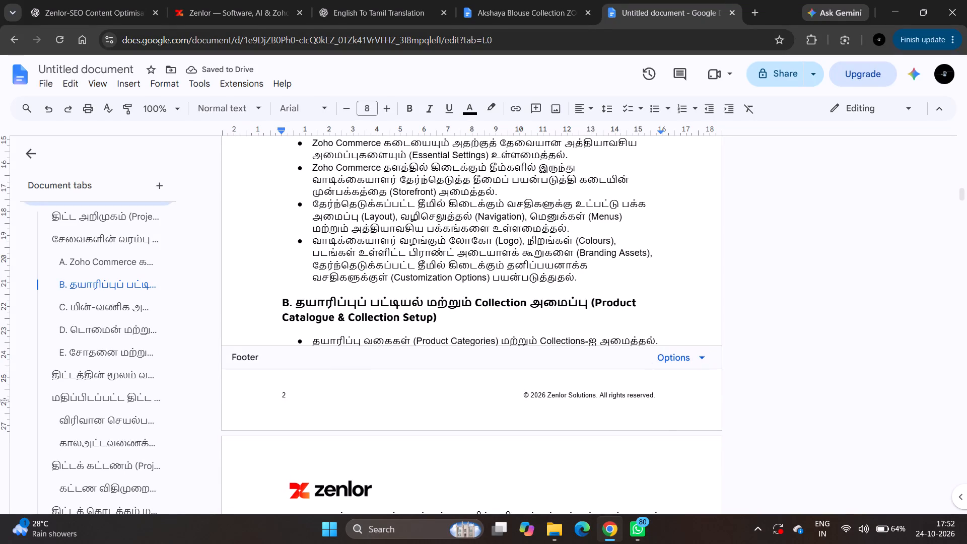
left_click(686, 331)
Review the cover page and the Project Overview page to check the first-page setting and the logo header.
scroll(686, 331, "up", 7)
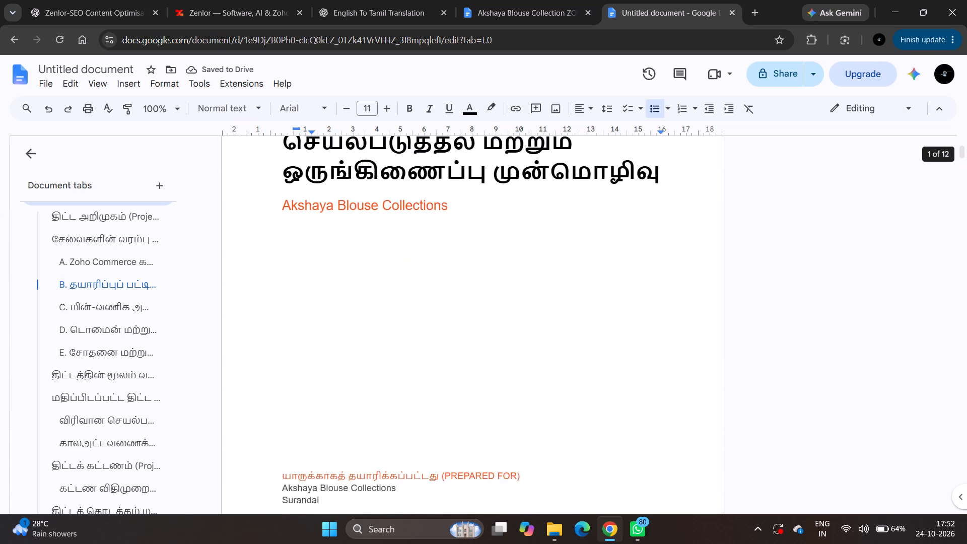
scroll(686, 331, "up", 1)
scroll(704, 290, "down", 2)
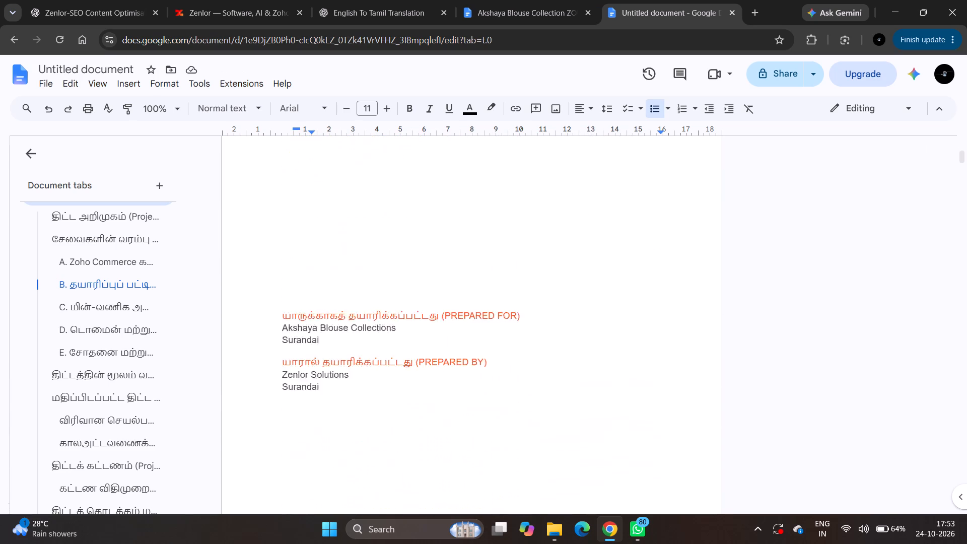
scroll(704, 290, "down", 1)
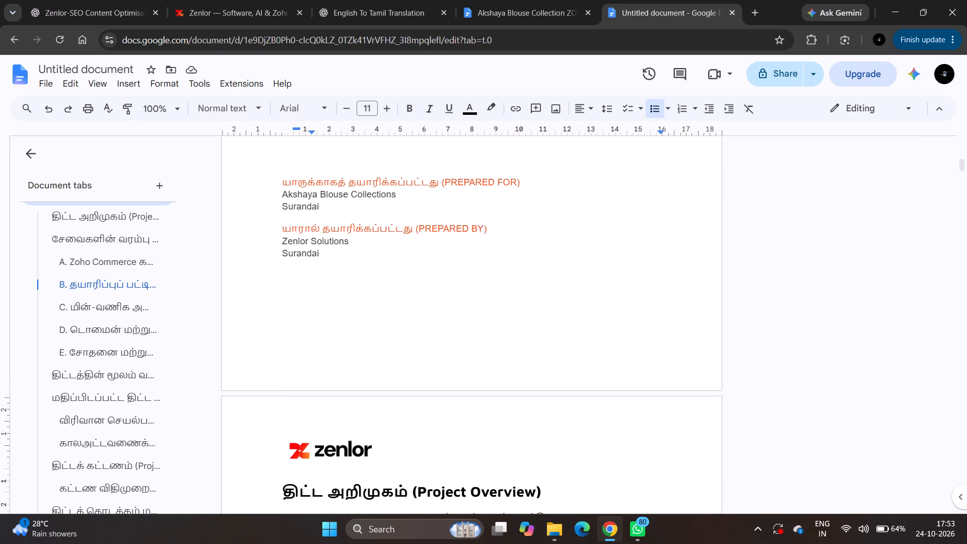
scroll(704, 290, "down", 2)
scroll(704, 290, "up", 1)
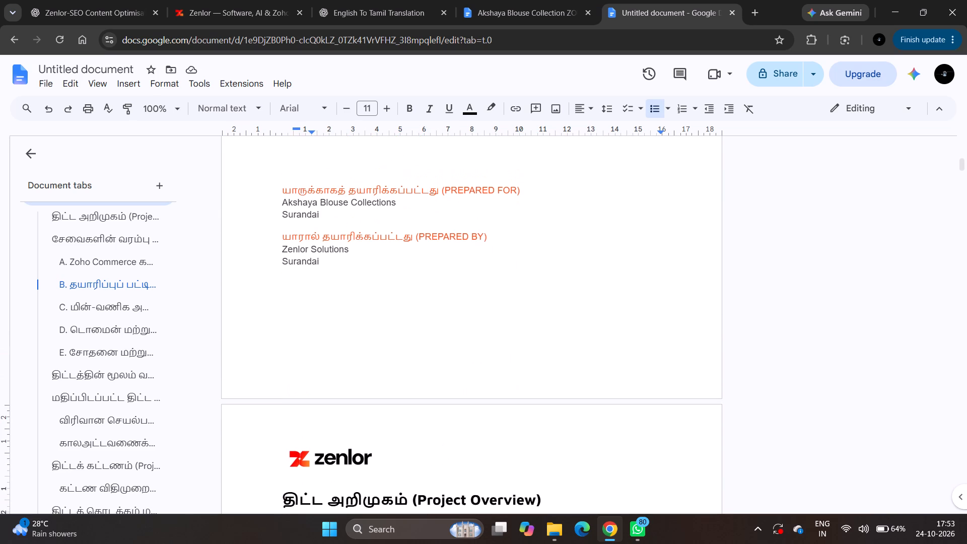
Review the first pages of the Tamil document for headings and lists that split badly across page breaks.
scroll(704, 290, "up", 1)
scroll(704, 290, "down", 3)
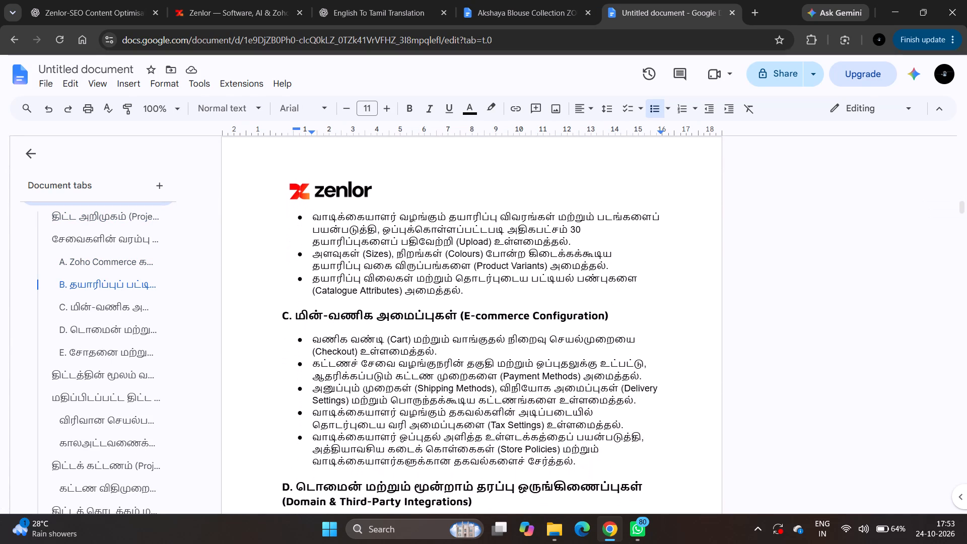
scroll(704, 290, "up", 3)
scroll(704, 290, "down", 1)
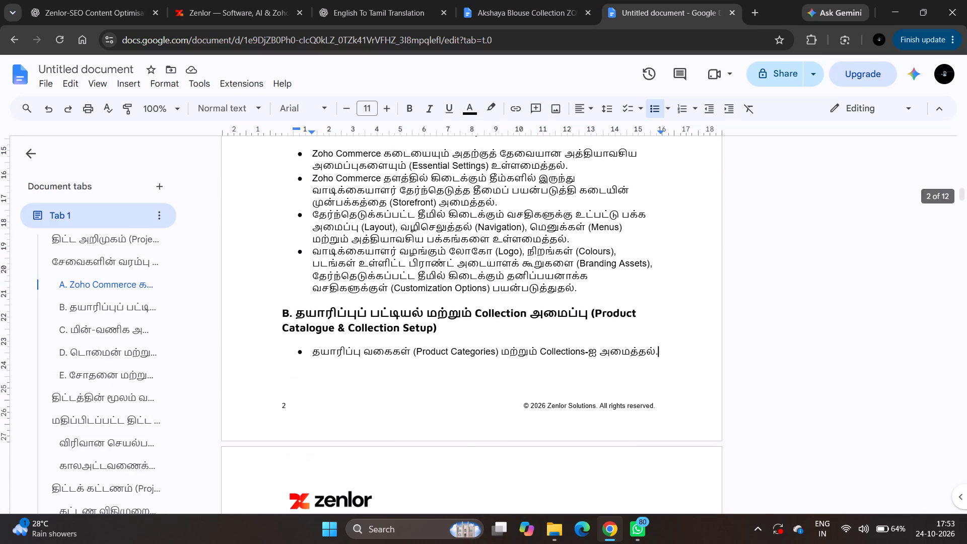
scroll(704, 290, "down", 7)
scroll(704, 290, "up", 3)
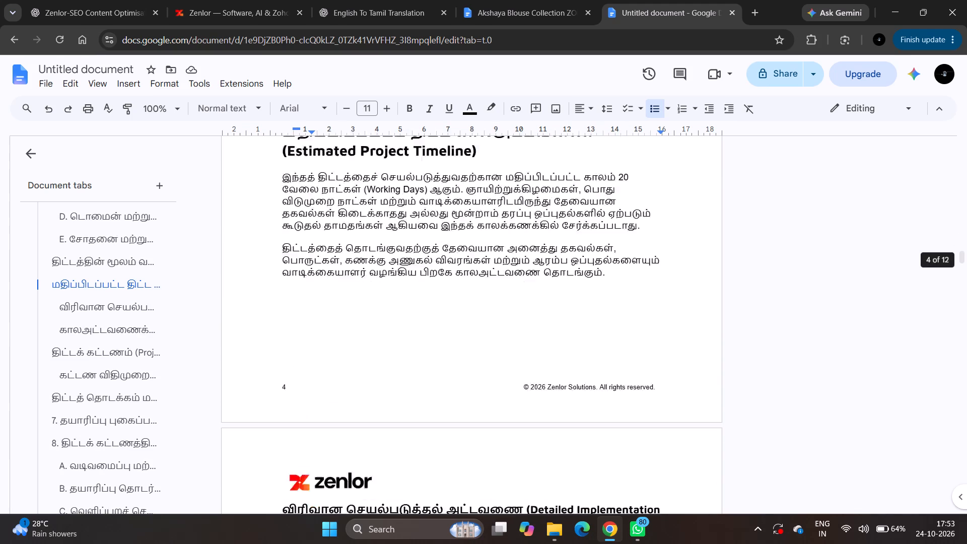
scroll(704, 290, "up", 5)
scroll(704, 290, "down", 4)
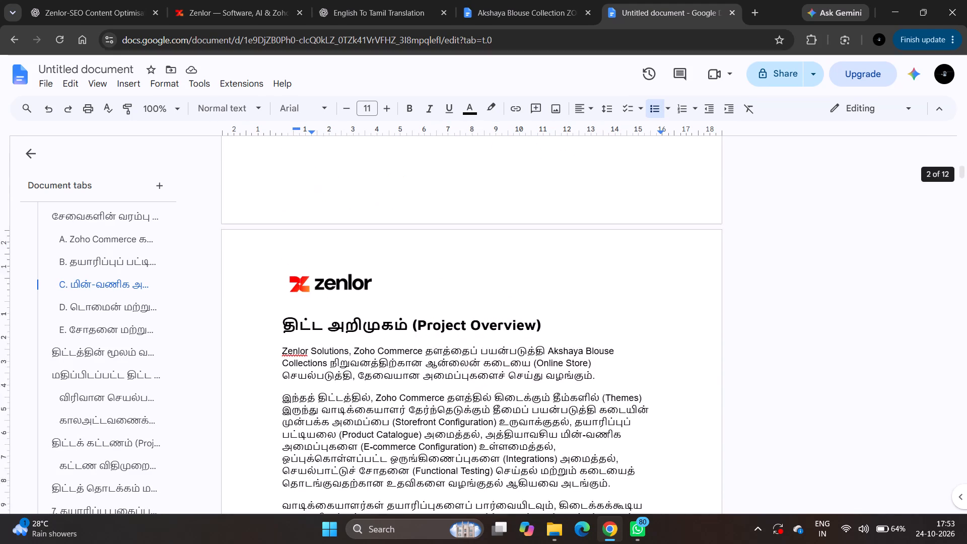
scroll(704, 290, "down", 3)
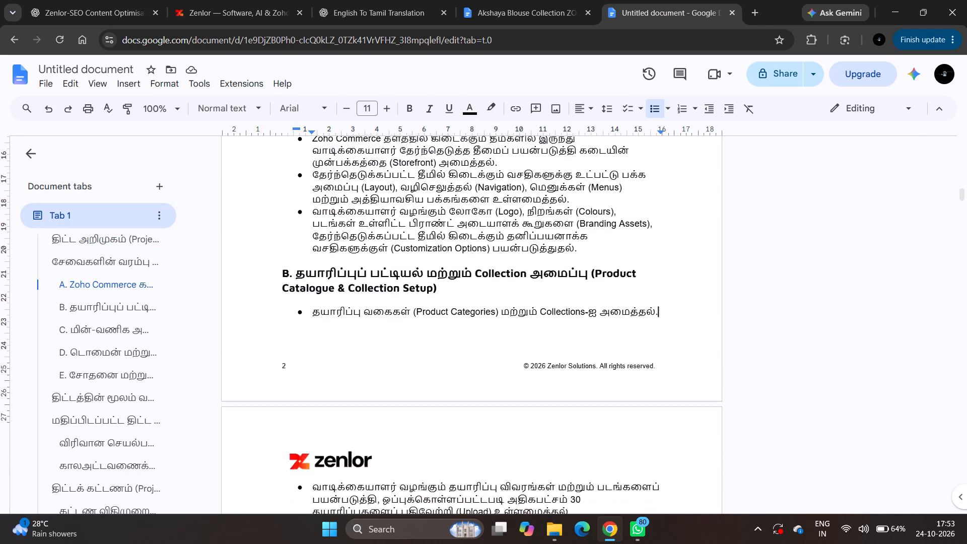
scroll(704, 290, "down", 1)
scroll(610, 275, "down", 2)
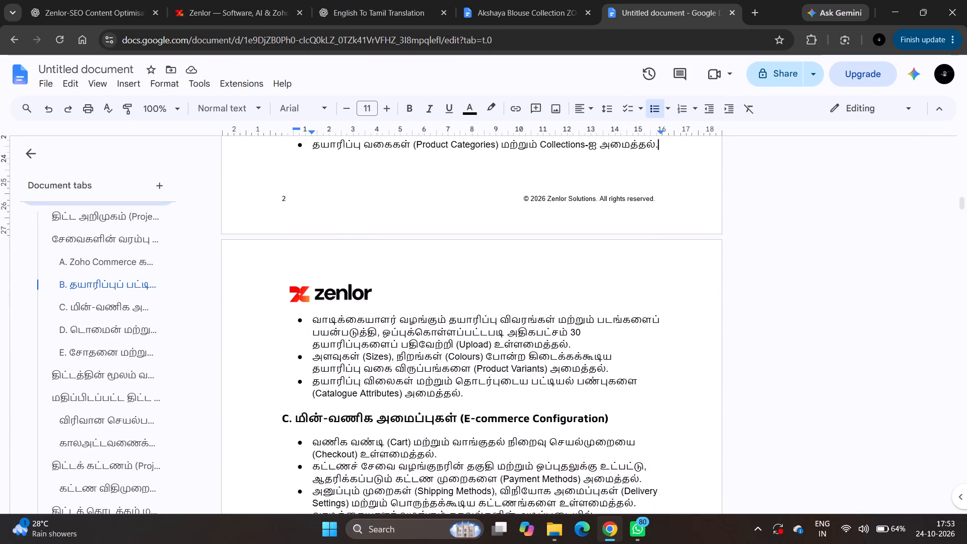
scroll(610, 275, "down", 2)
scroll(610, 275, "up", 3)
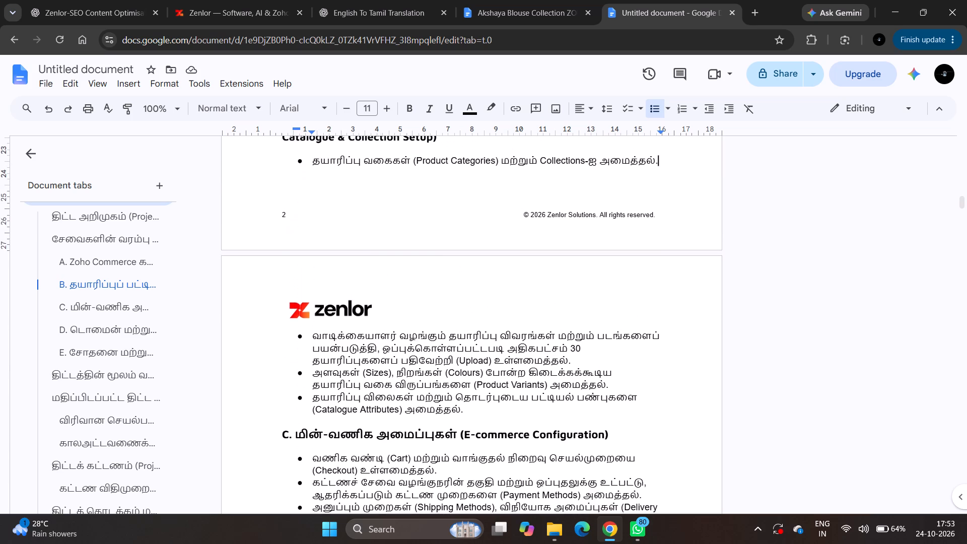
Insert two blank lines before heading B (Product Catalogue & Collection Setup) to move the section onto the next page.
scroll(610, 275, "up", 1)
left_click(279, 258)
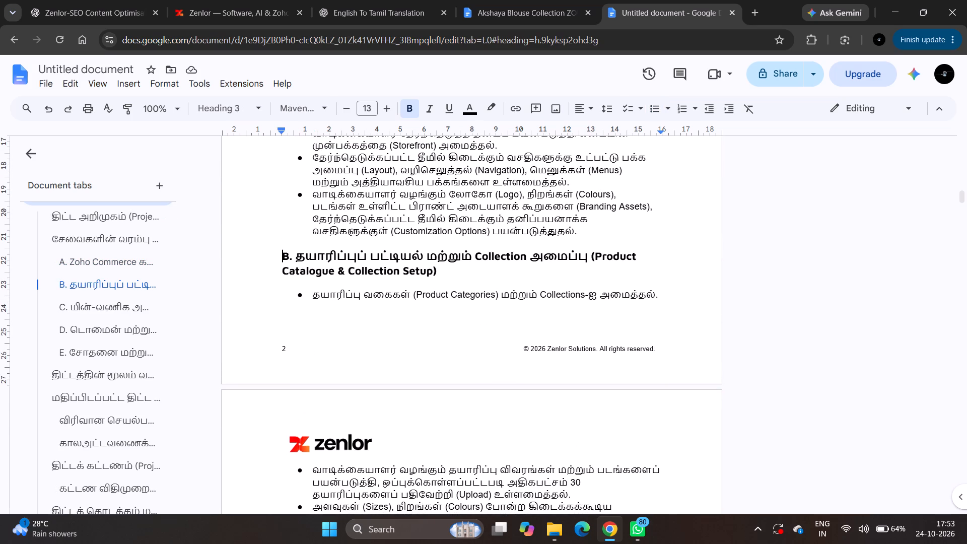
key("Return")
key("Return")
Insert three blank lines before heading E (Testing & Store Launch) to move the section onto the next page.
scroll(279, 258, "down", 3)
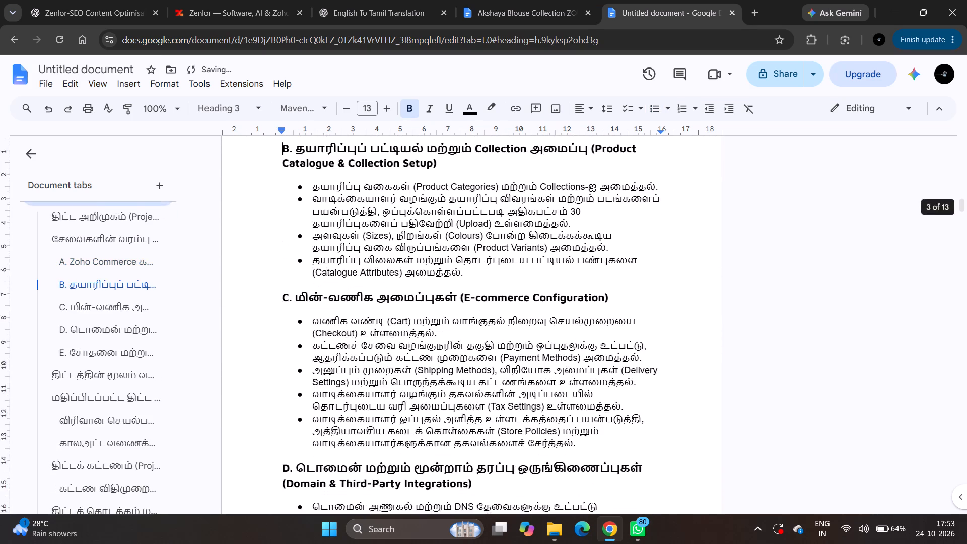
scroll(279, 258, "down", 1)
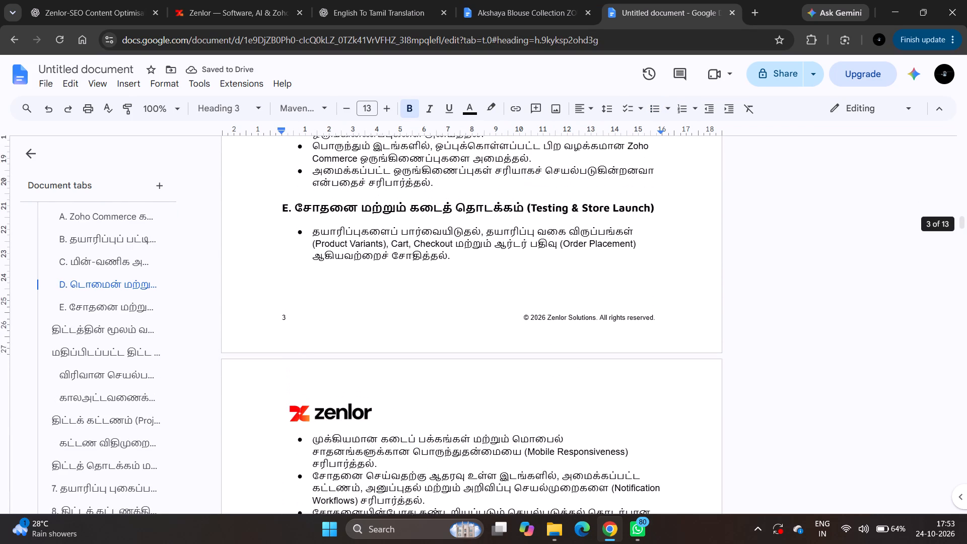
left_click(281, 199)
key("Return")
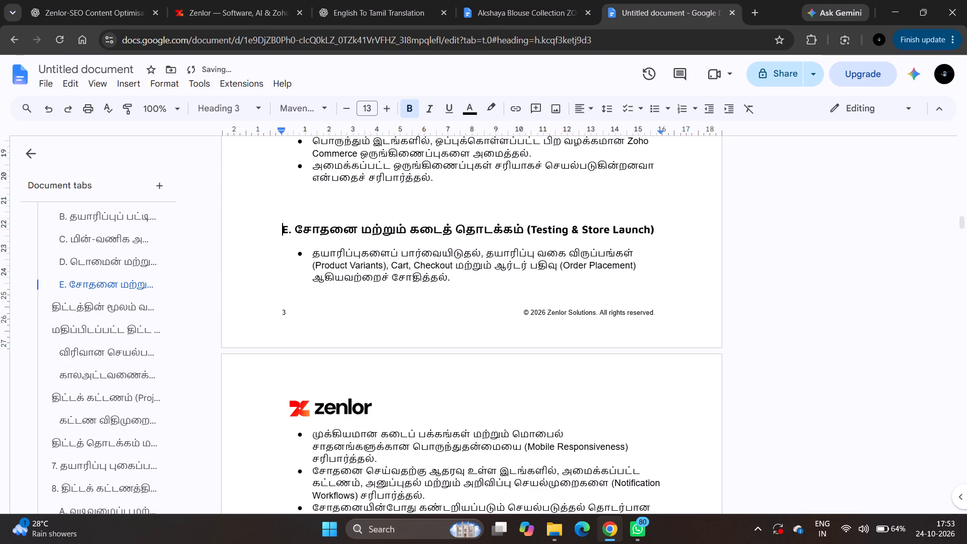
key("Return")
key("Return")
Insert two blank lines before the Estimated Project Timeline heading to move the section onto the next page.
scroll(281, 199, "down", 2)
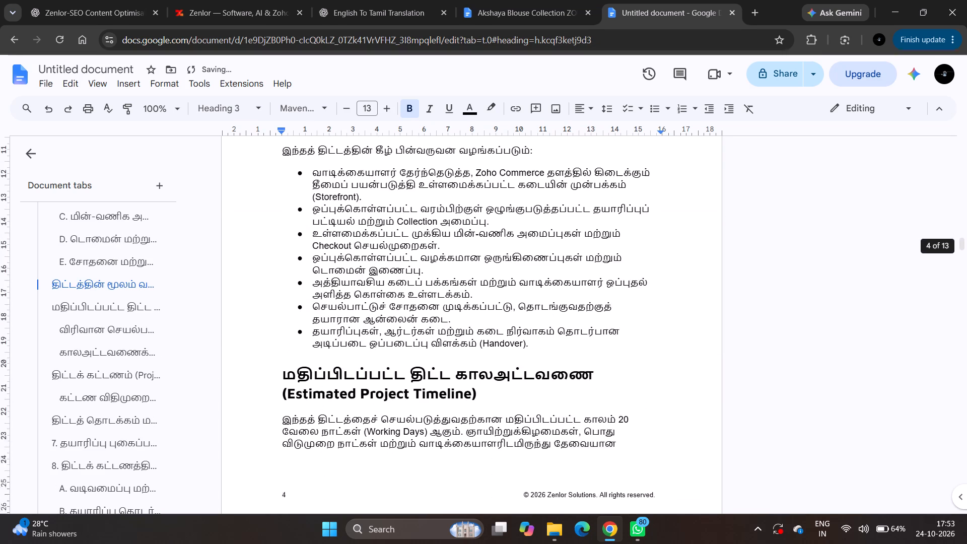
scroll(281, 199, "down", 1)
left_click(278, 282)
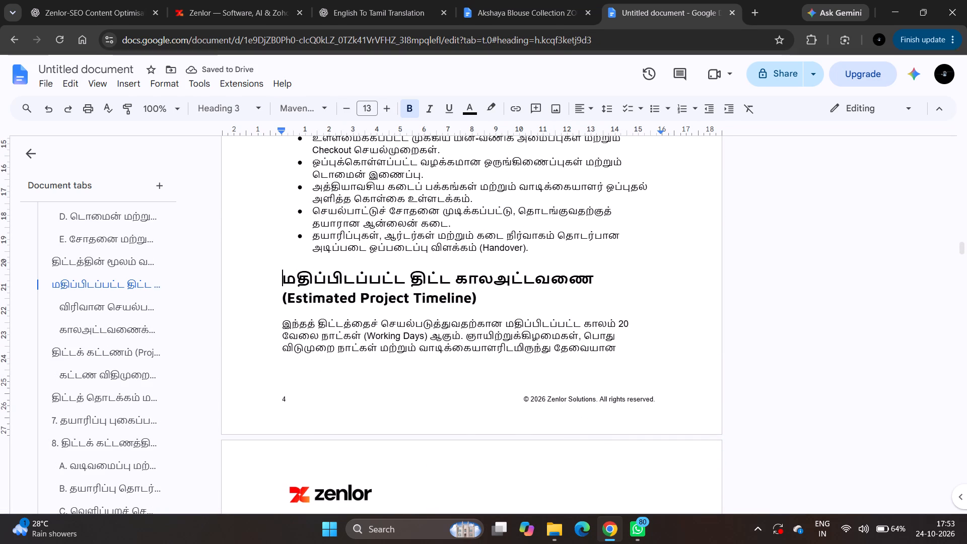
key("Return")
key("Return")
Remove the extra blank lines above the Detailed Implementation Schedule heading.
scroll(278, 282, "down", 3)
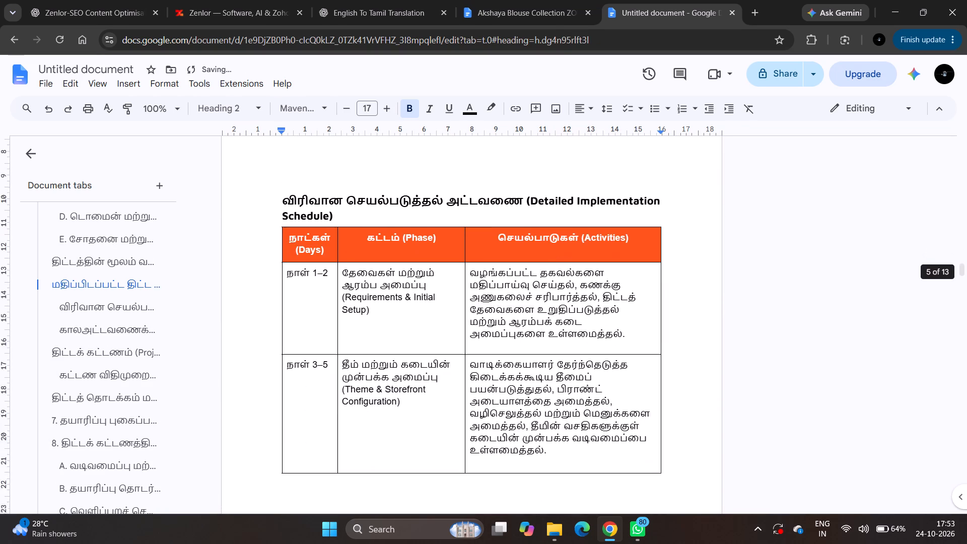
left_click(271, 284)
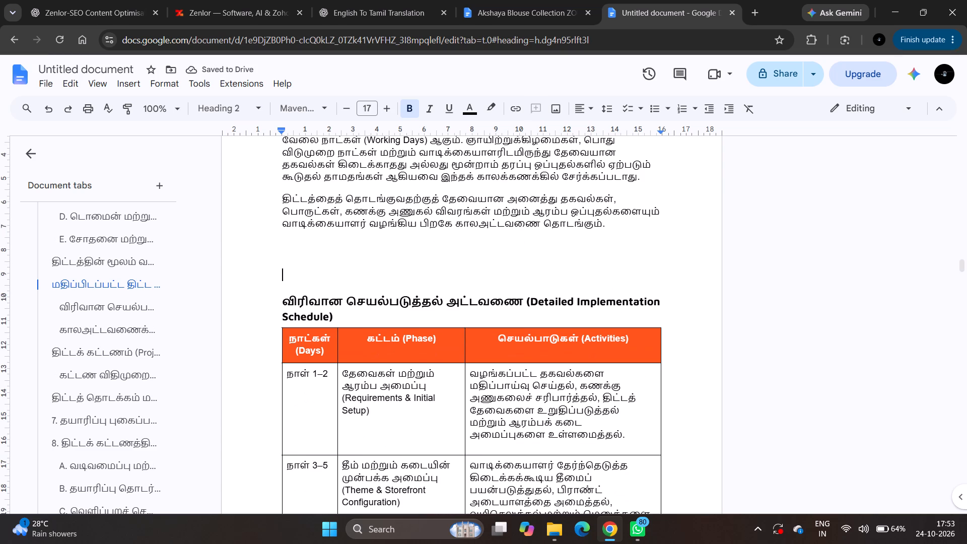
key("BackSpace")
key("BackSpace")
Remove the extra blank space between the Timeline Conditions list and the Project Fees heading.
scroll(271, 284, "down", 1)
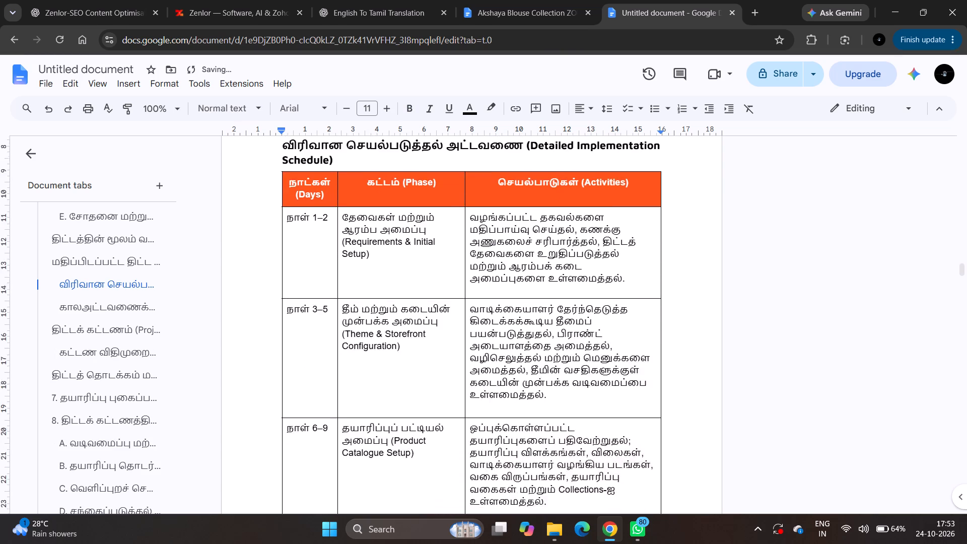
scroll(271, 284, "down", 3)
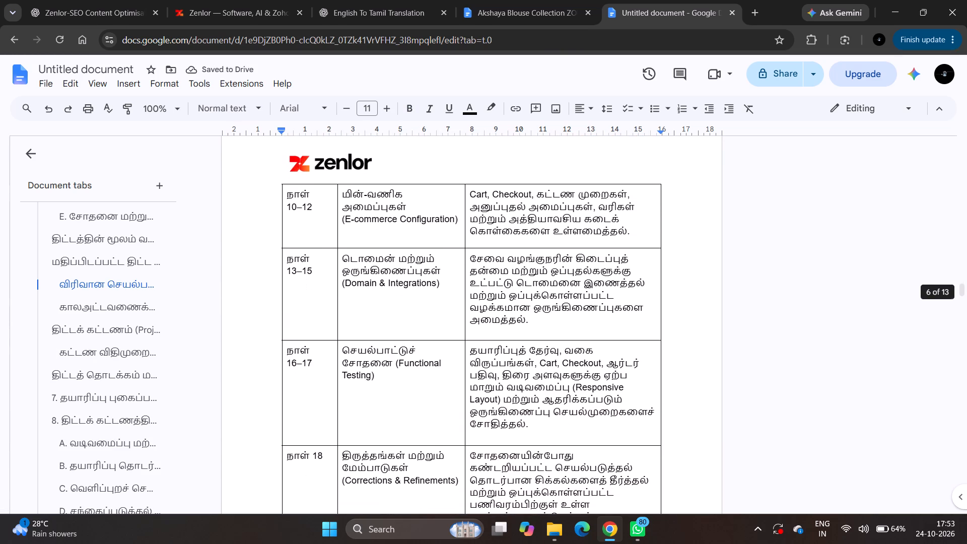
scroll(271, 284, "down", 3)
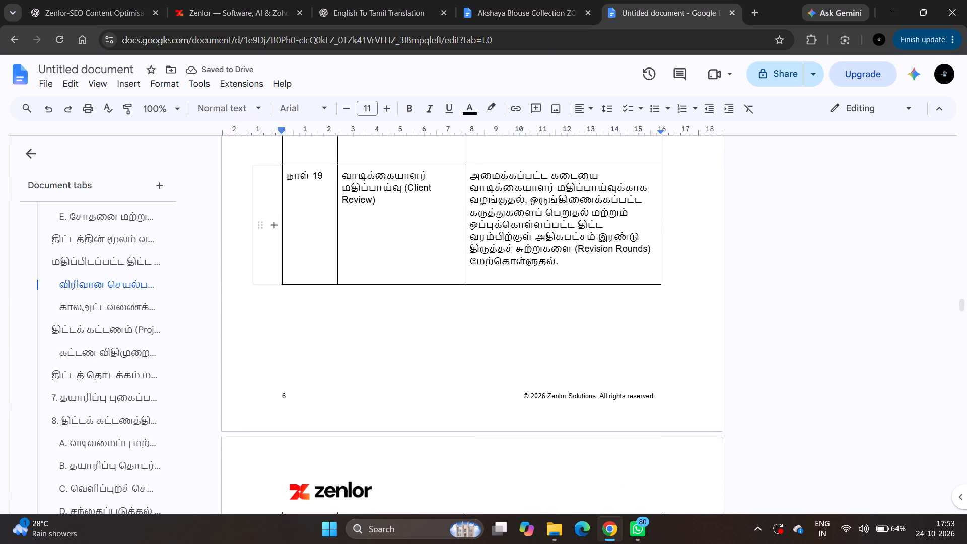
scroll(271, 284, "down", 3)
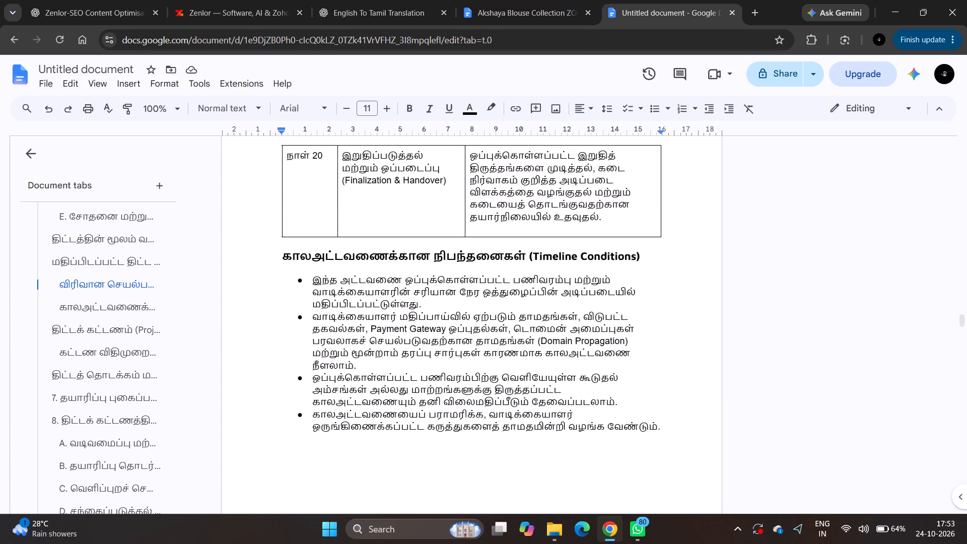
scroll(271, 284, "down", 1)
left_click(297, 433)
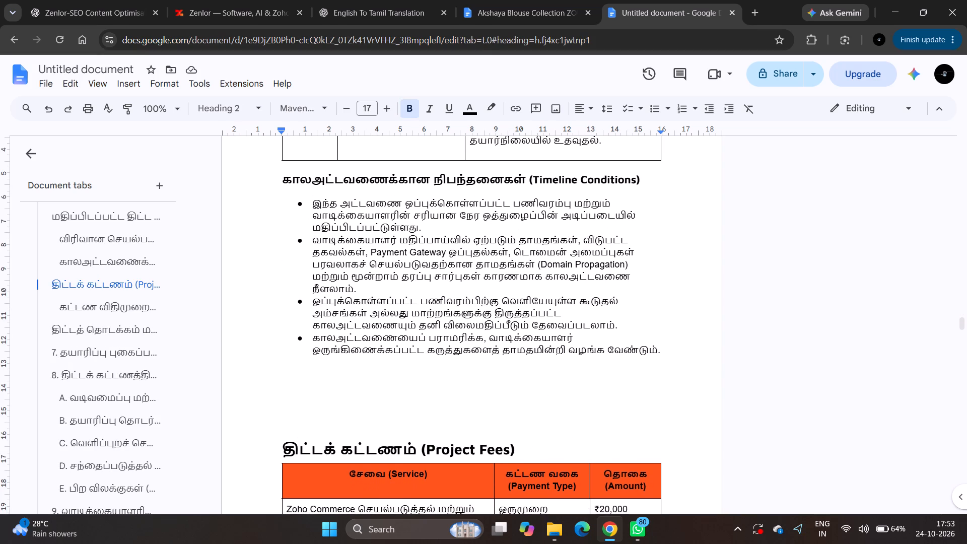
left_click(286, 431)
key("BackSpace")
key("BackSpace")
Insert two blank lines before the Payment Terms heading to move it onto the next page with its list.
scroll(286, 431, "down", 2)
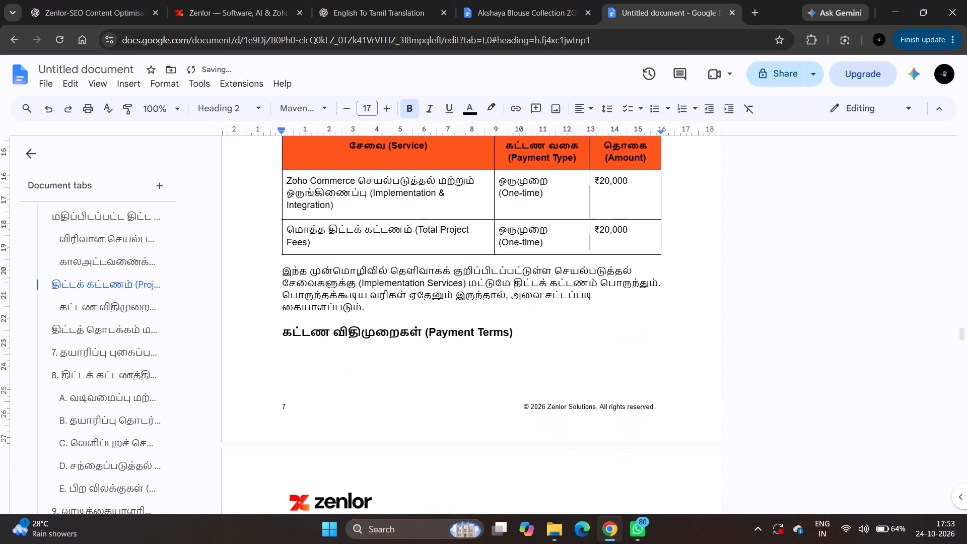
left_click(279, 336)
key("Return")
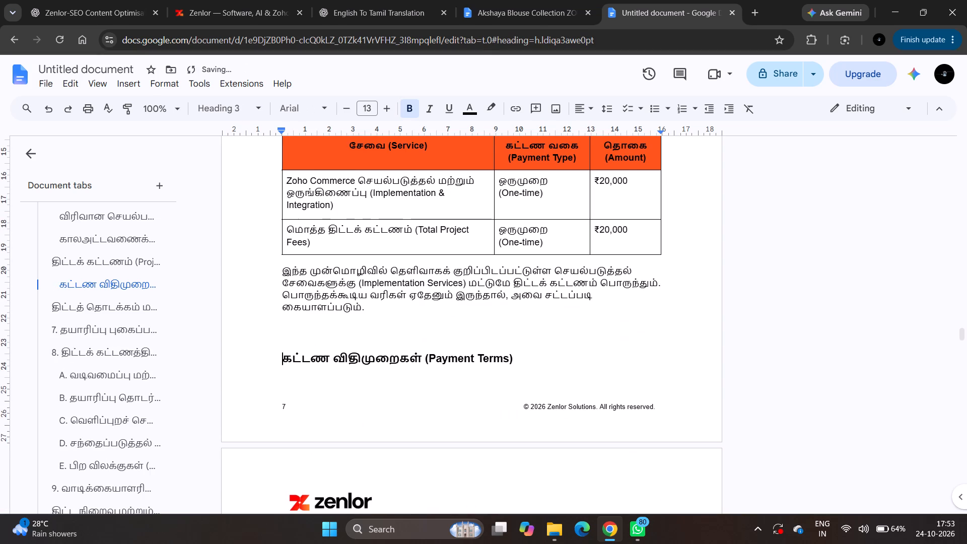
scroll(279, 336, "down", 1)
key("Return")
Insert two blank lines before heading E (Other Exclusions) to move it onto the next page with its list.
scroll(279, 336, "down", 1)
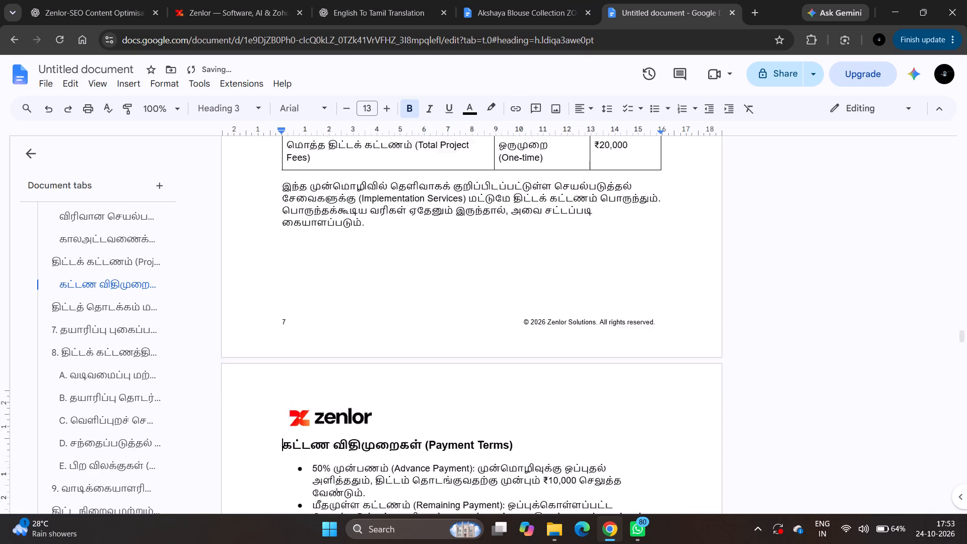
scroll(279, 336, "down", 4)
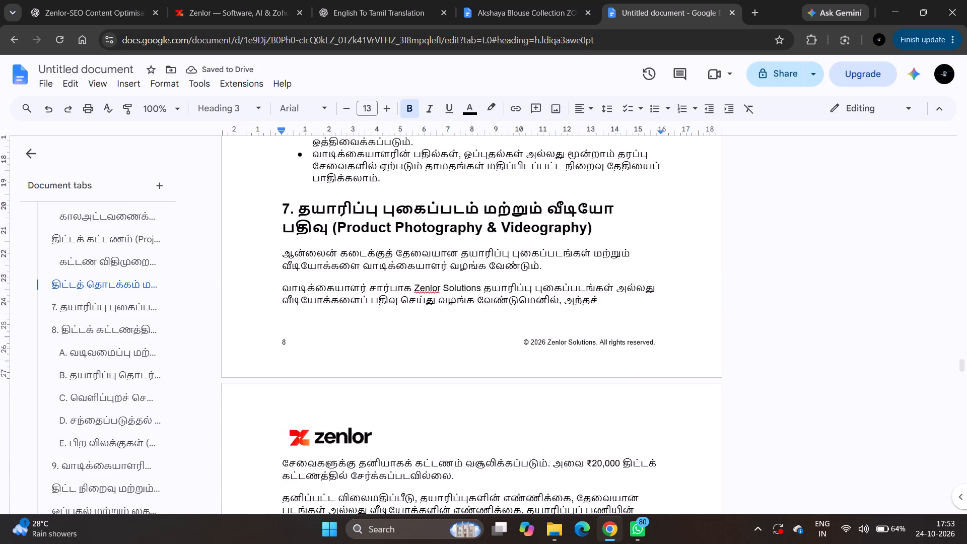
scroll(279, 336, "down", 3)
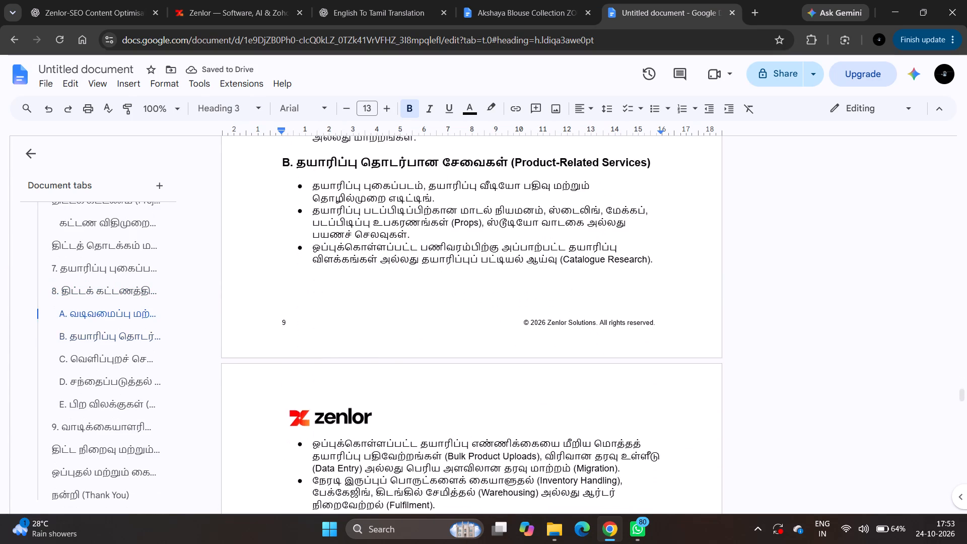
scroll(279, 336, "down", 4)
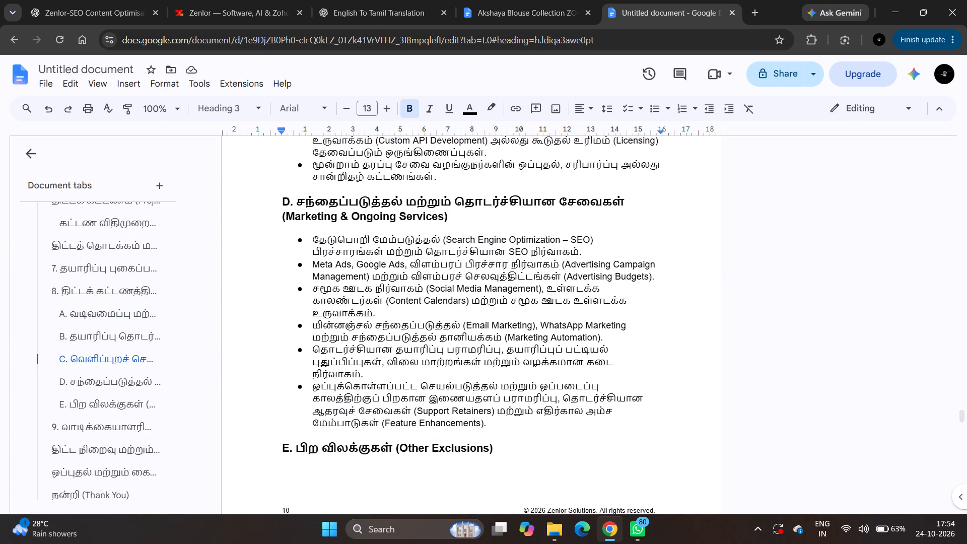
scroll(279, 336, "down", 1)
left_click(277, 337)
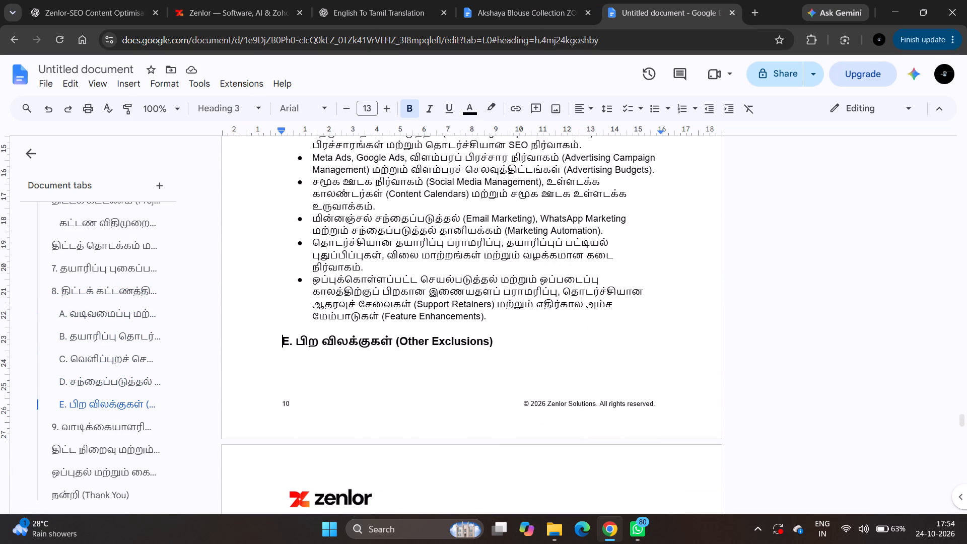
key("Return")
key("Return")
Insert one blank line before the Project Completion & Acceptance heading to move it onto the next page with its text.
scroll(277, 337, "down", 1)
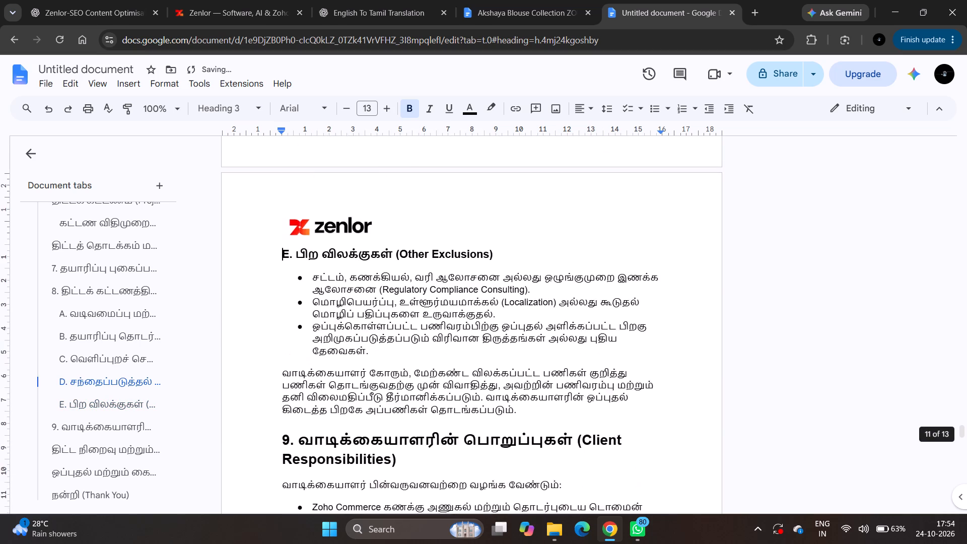
scroll(277, 337, "down", 4)
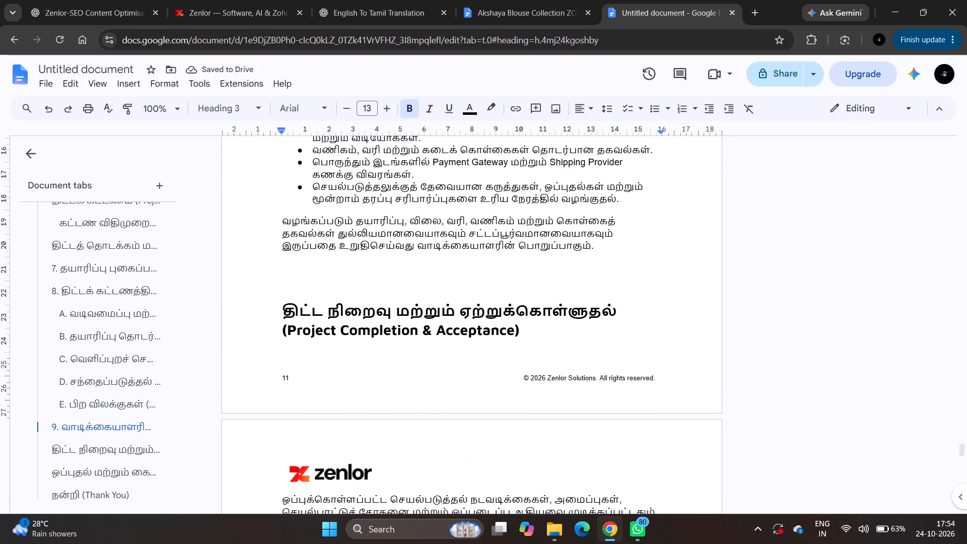
scroll(277, 337, "down", 1)
left_click(274, 289)
key("Return")
Review the layout of the Project Completion, Approval & Sign-off and Thank You pages.
scroll(274, 289, "down", 1)
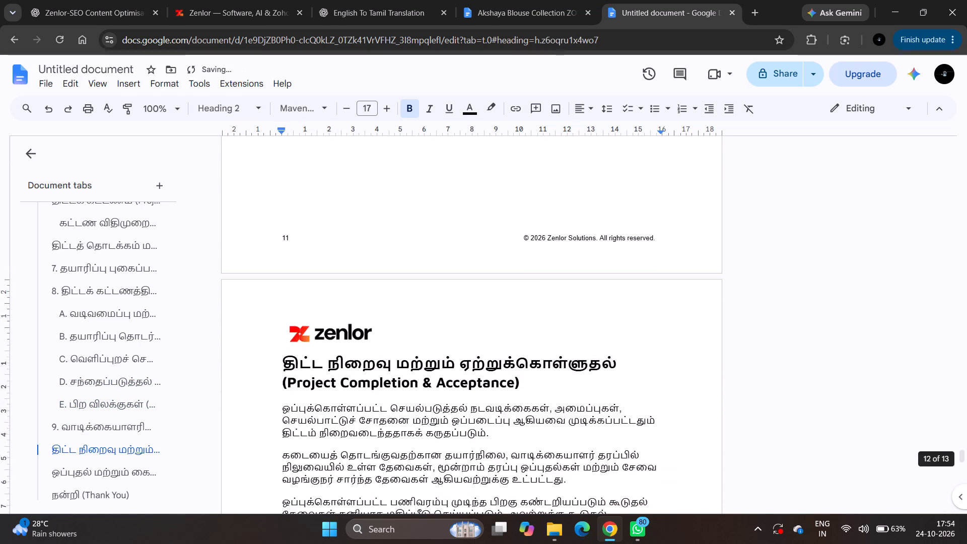
scroll(274, 289, "down", 4)
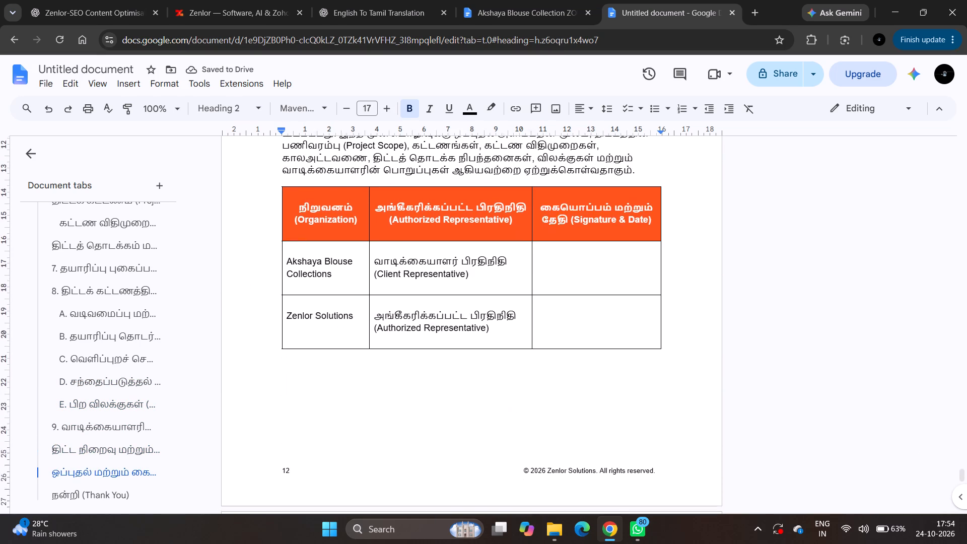
scroll(274, 289, "down", 2)
scroll(274, 289, "up", 2)
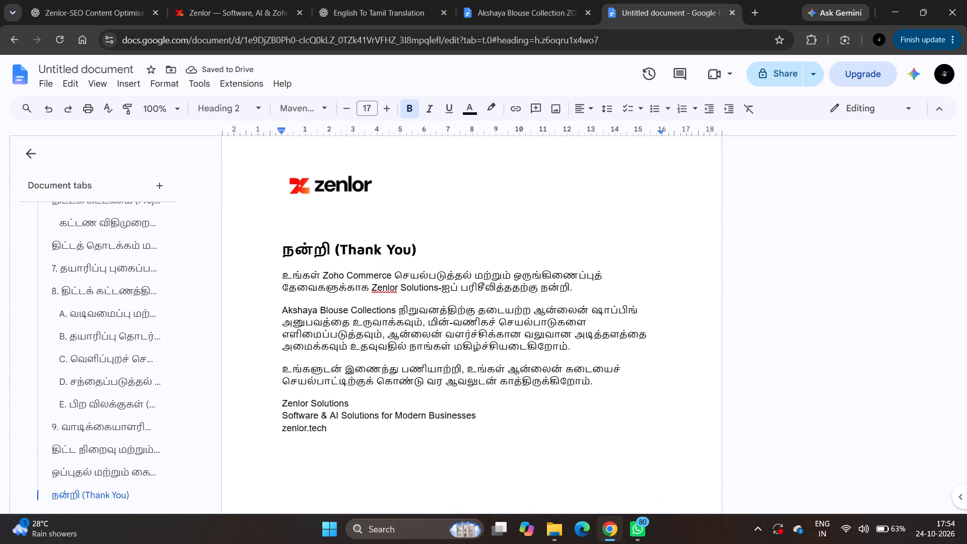
scroll(274, 289, "up", 2)
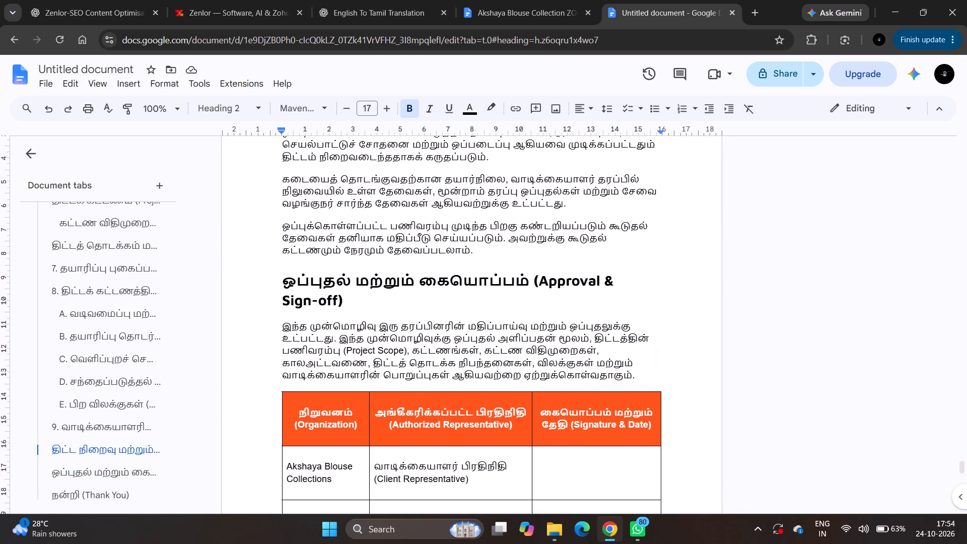
scroll(390, 372, "down", 2)
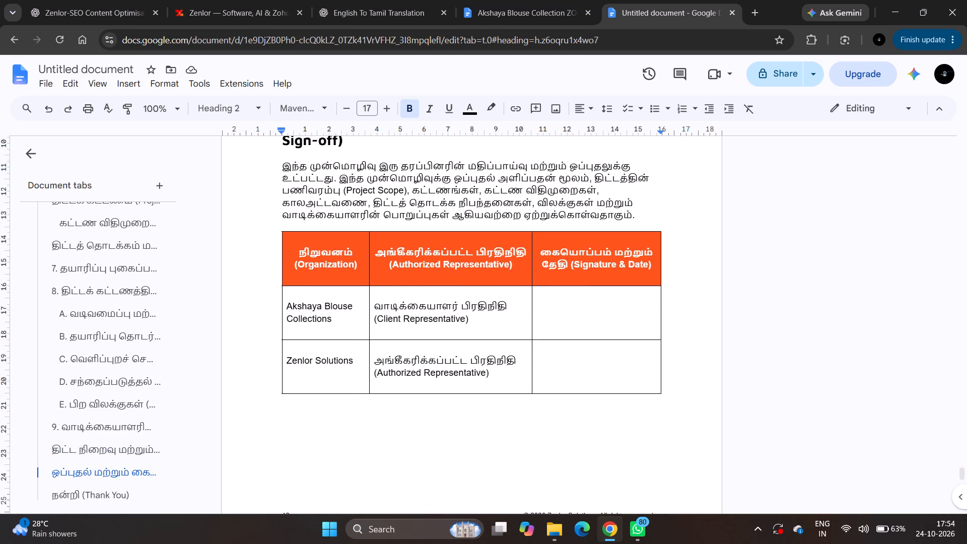
scroll(390, 372, "down", 1)
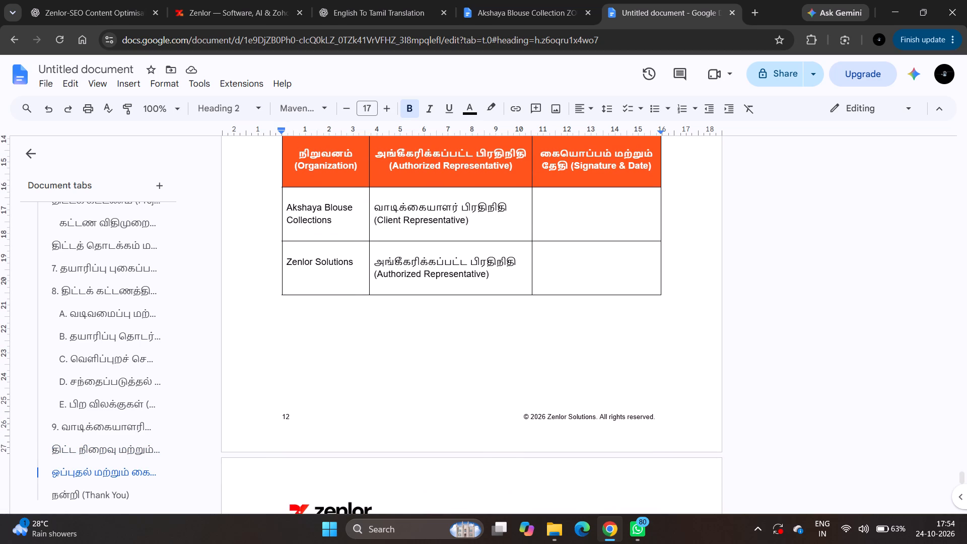
scroll(390, 372, "down", 2)
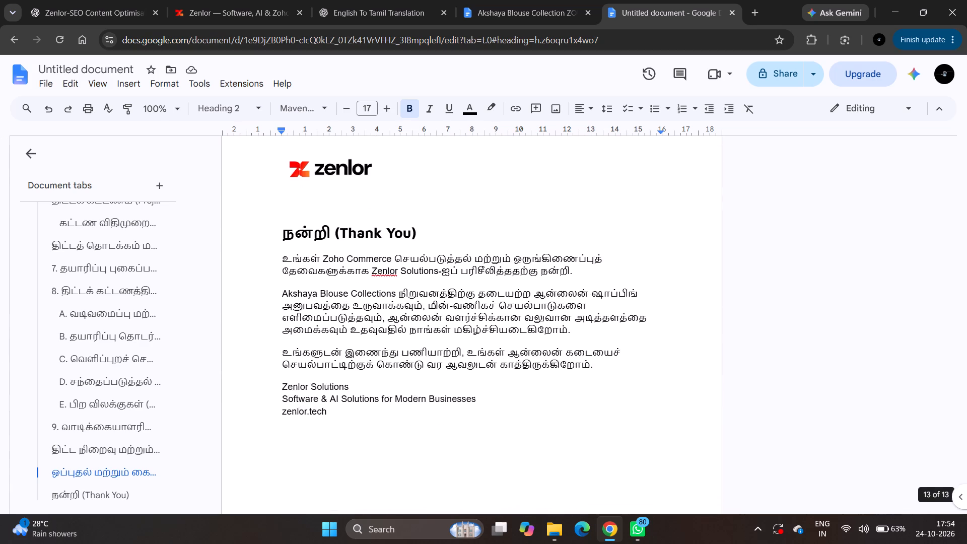
scroll(390, 372, "down", 1)
scroll(390, 372, "up", 1)
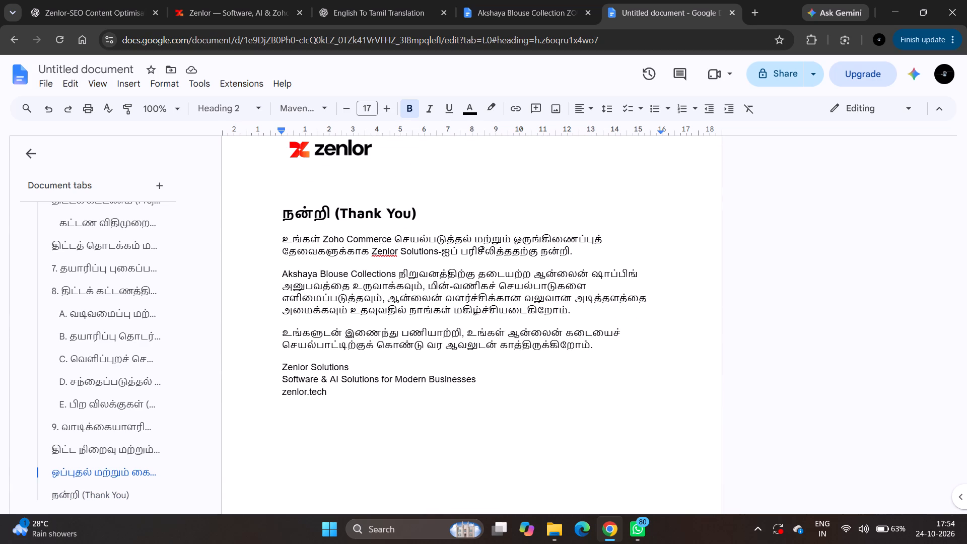
triple_click(307, 396)
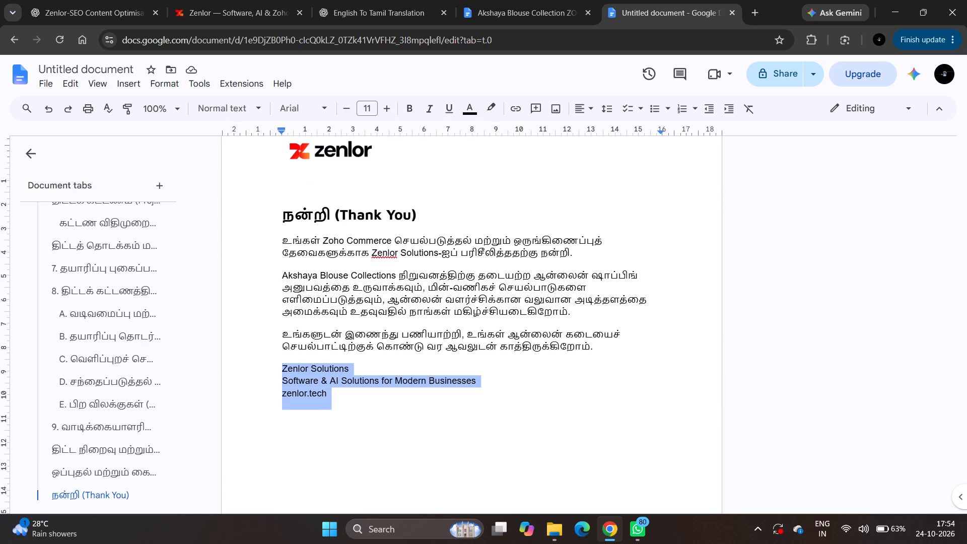
left_click(311, 395)
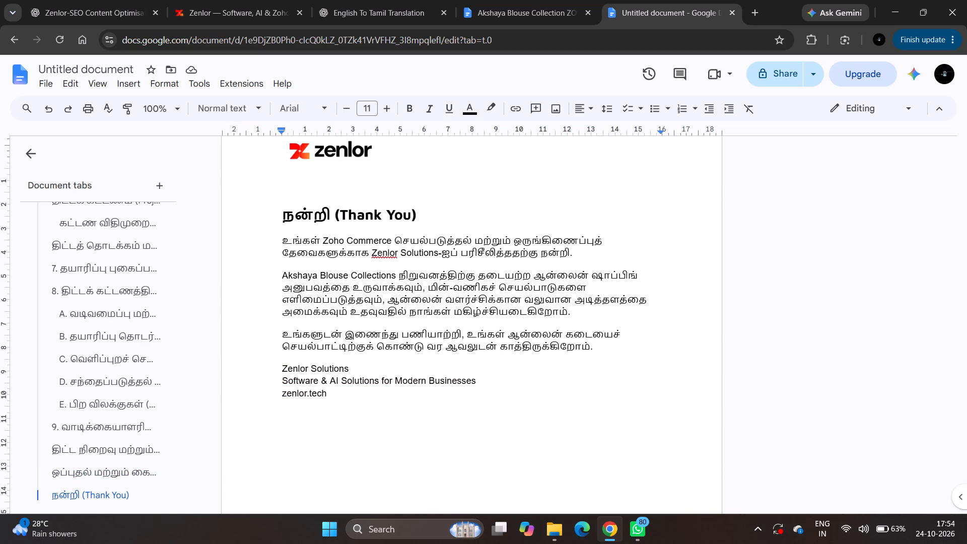
left_click_drag(327, 392, 285, 396)
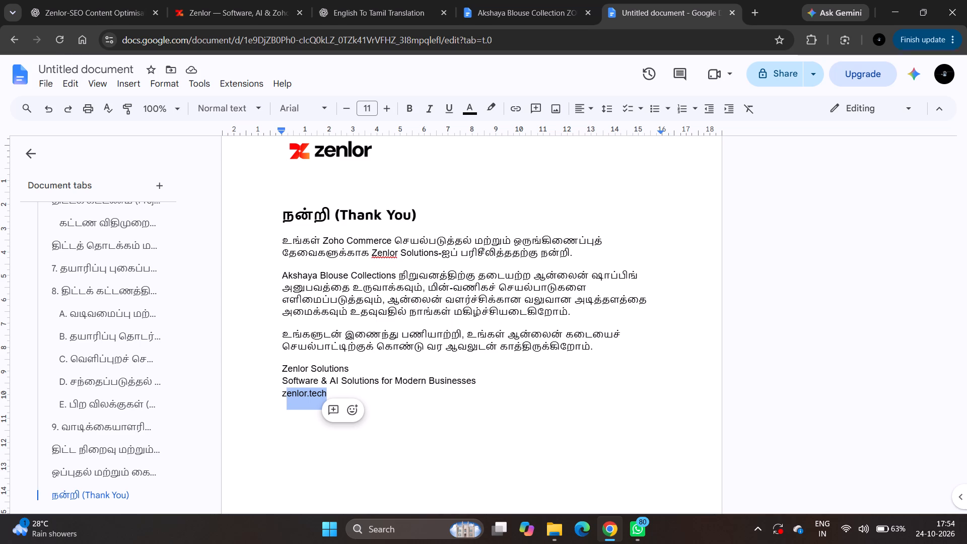
key("shift+Left")
left_click(275, 0)
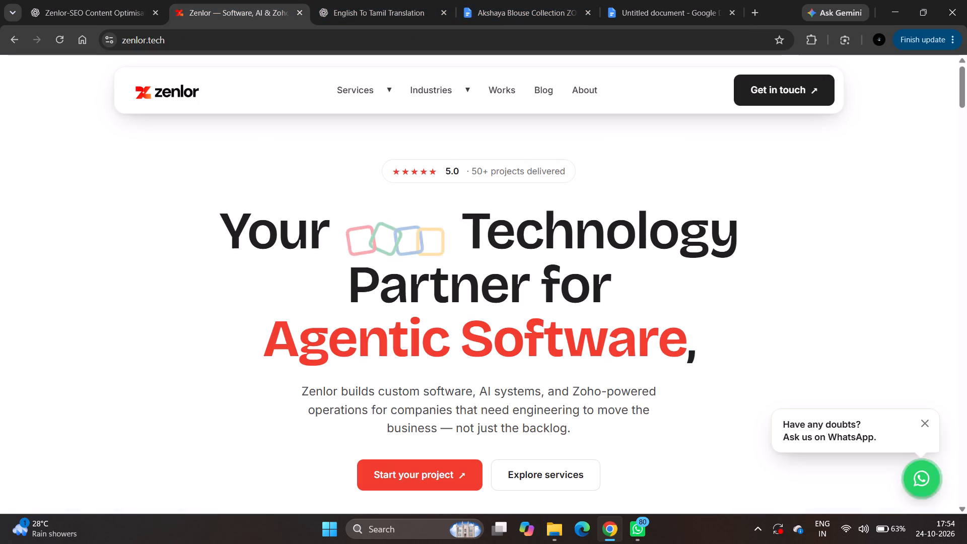
left_click(233, 48)
key("ctrl+c")
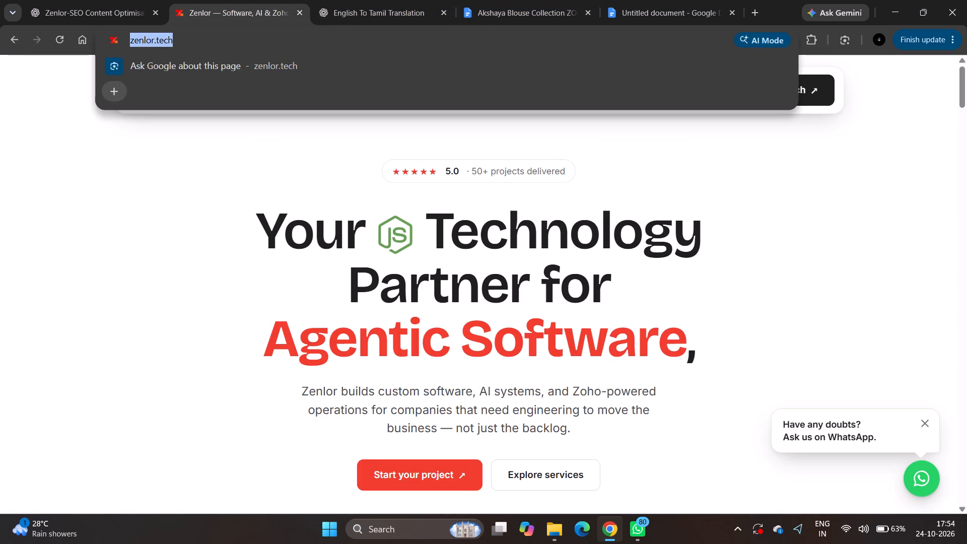
left_click(632, 0)
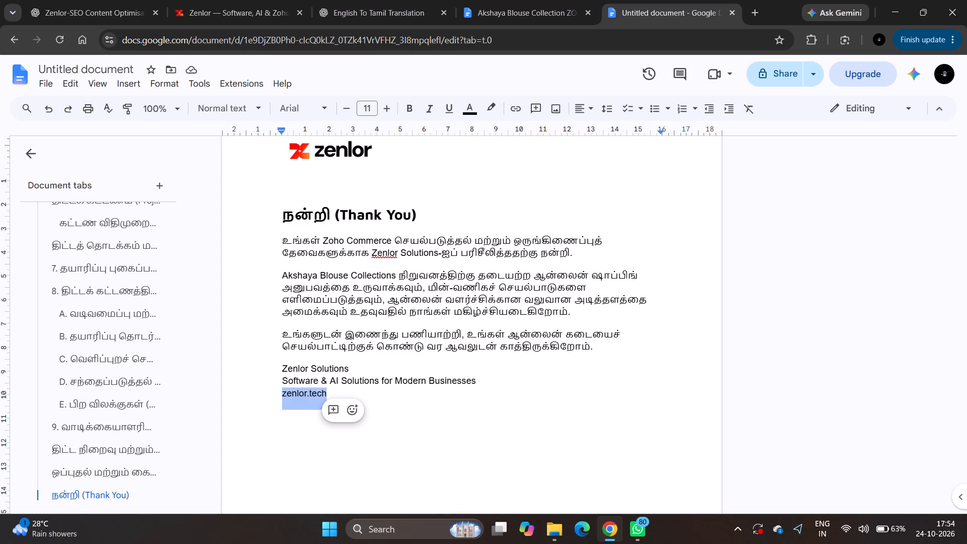
left_click(525, 108)
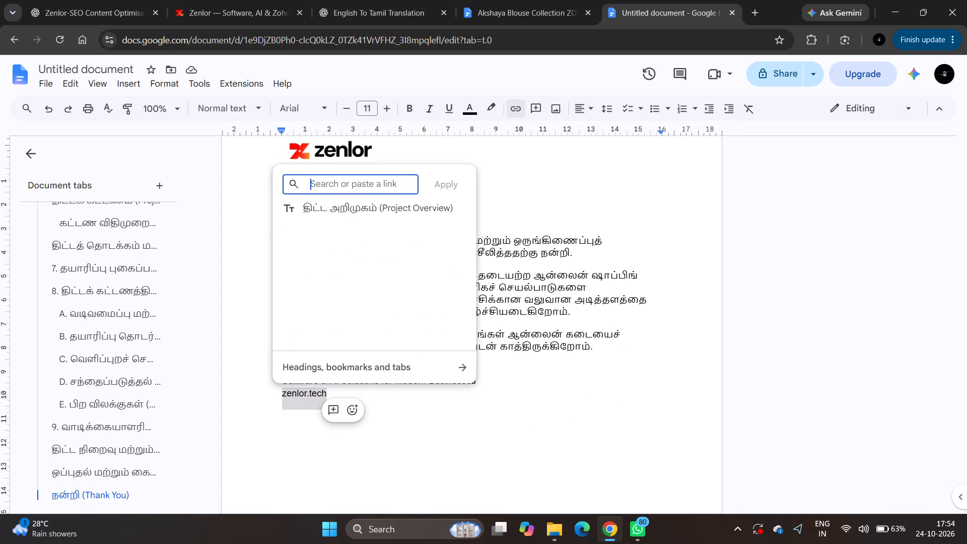
key("ctrl+v")
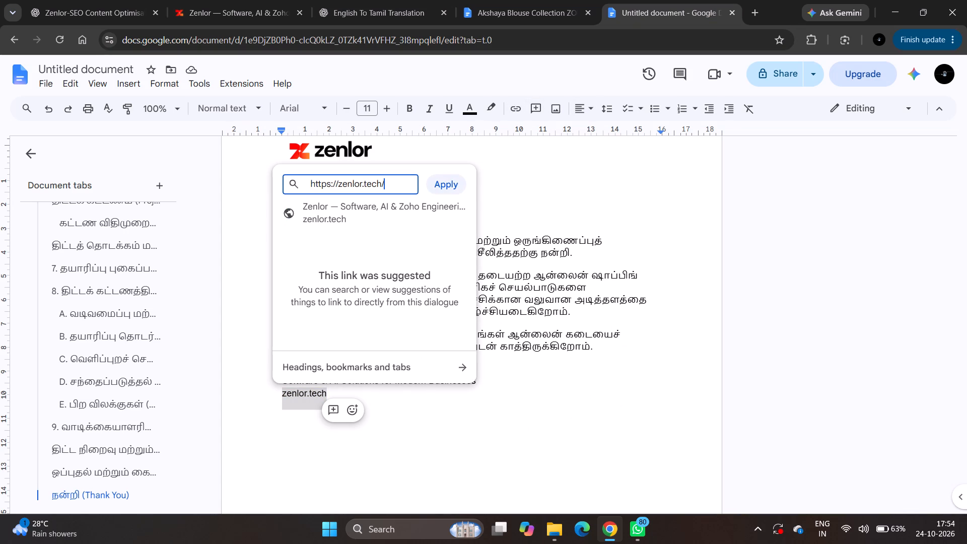
left_click(450, 189)
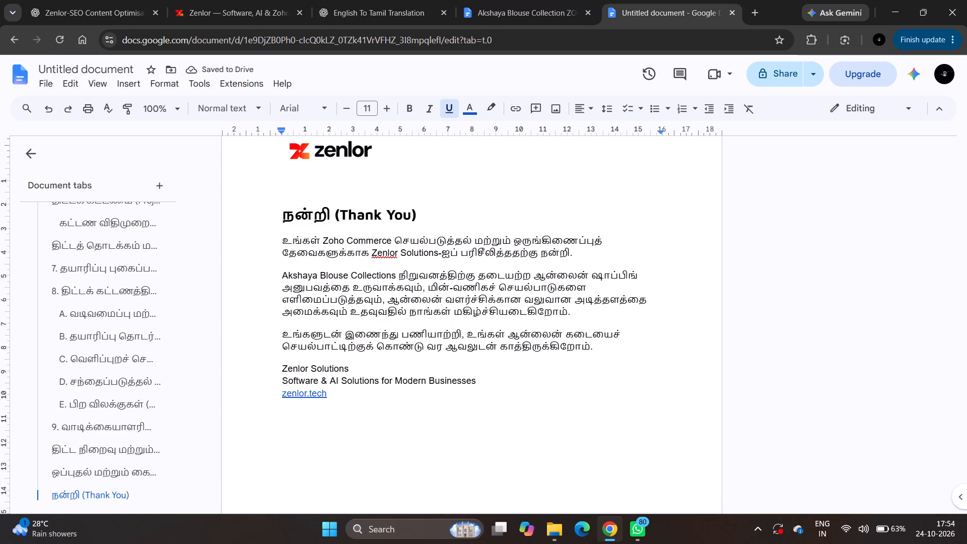
left_click(529, 327)
Return to the start of the document and check the cover page's title, logos, and Prepared For and Prepared By details.
scroll(529, 327, "up", 1)
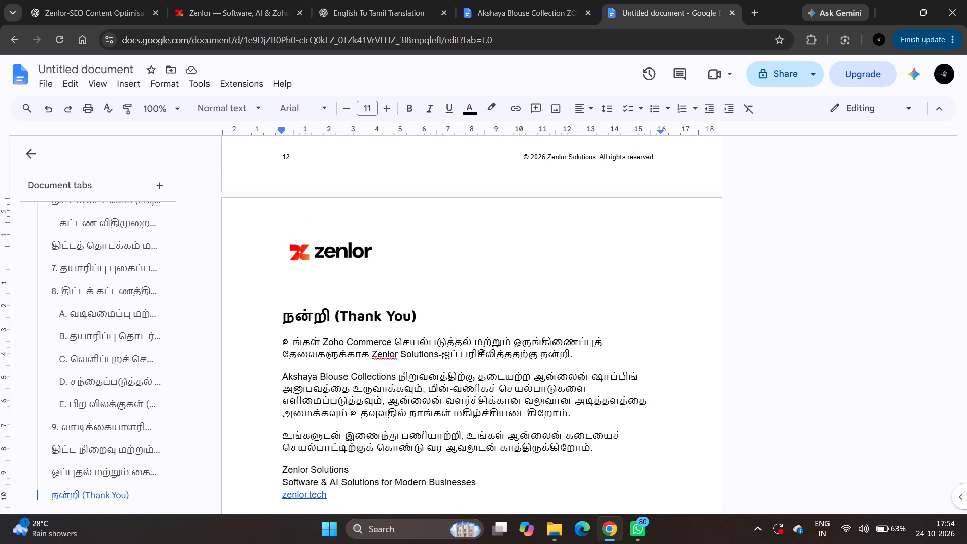
scroll(529, 327, "up", 1)
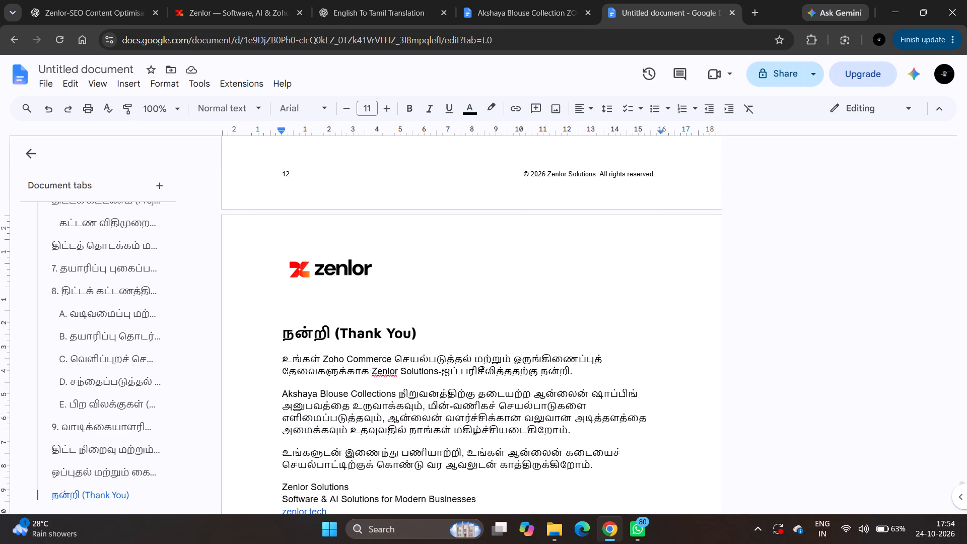
scroll(529, 327, "up", 13)
scroll(529, 327, "up", 13)
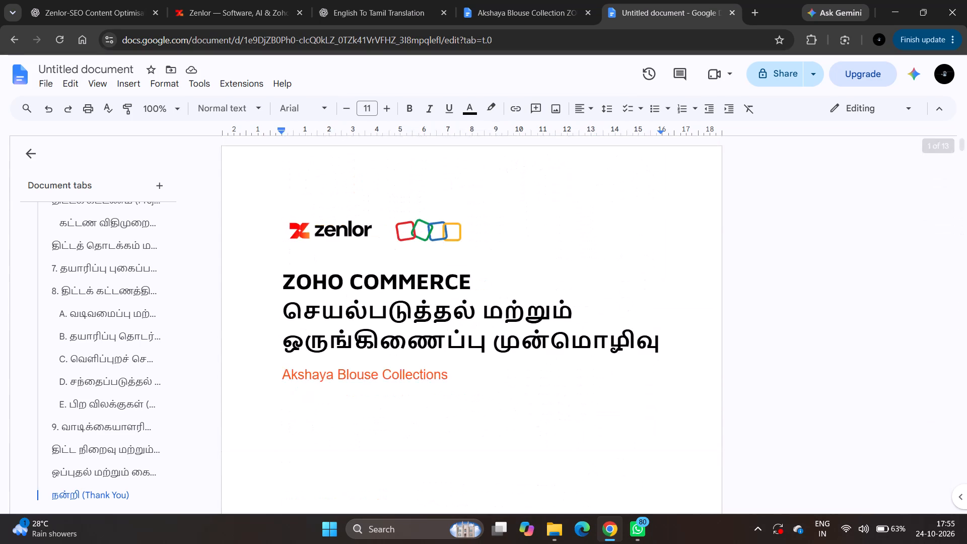
scroll(529, 327, "down", 1)
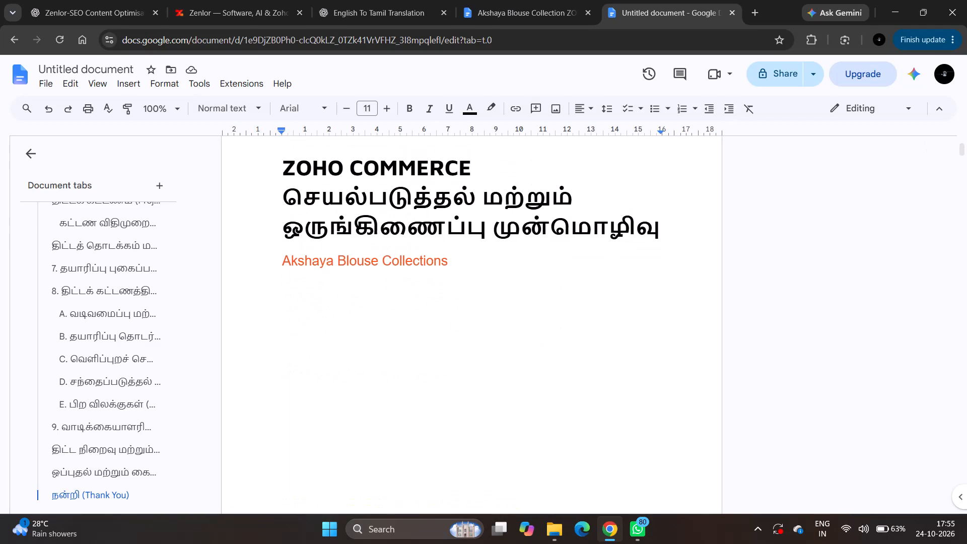
scroll(529, 327, "down", 3)
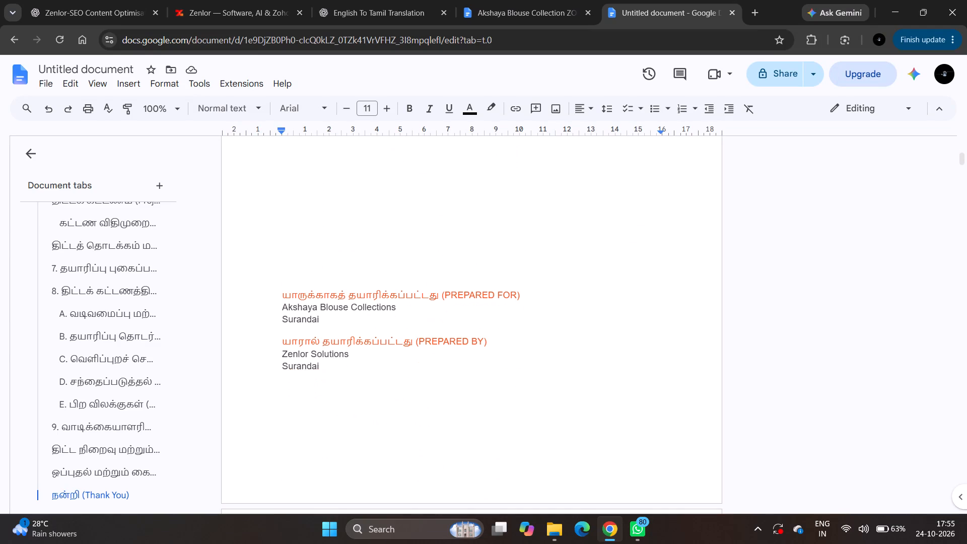
scroll(529, 327, "down", 3)
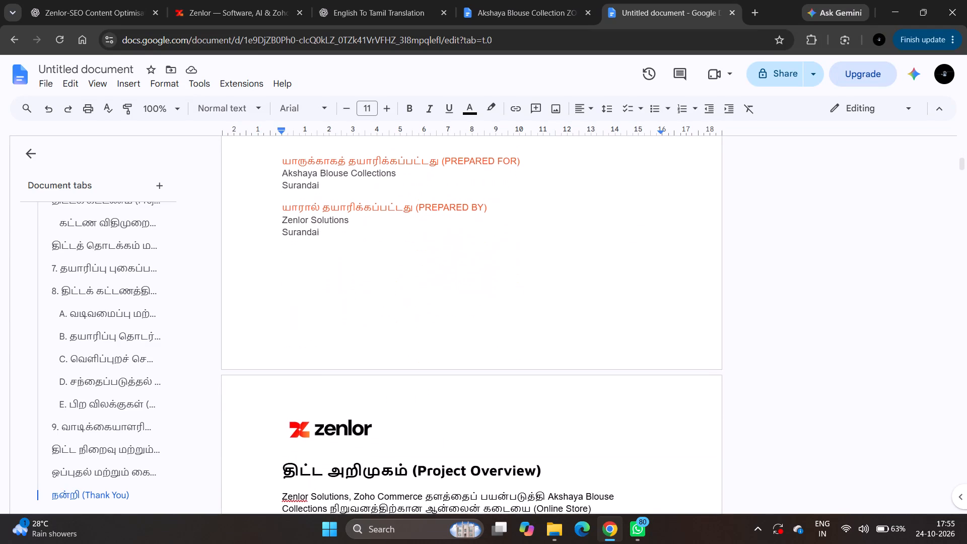
Proofread the Tamil text and layout of page 2, covering Project Overview and Scope of Services section A (Zoho Commerce Store Setup).
scroll(529, 327, "down", 3)
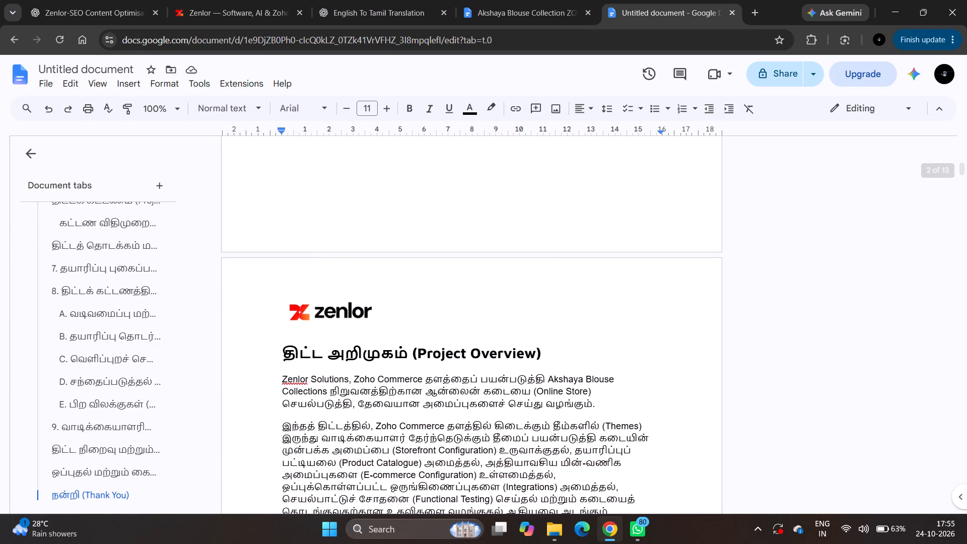
scroll(529, 327, "down", 2)
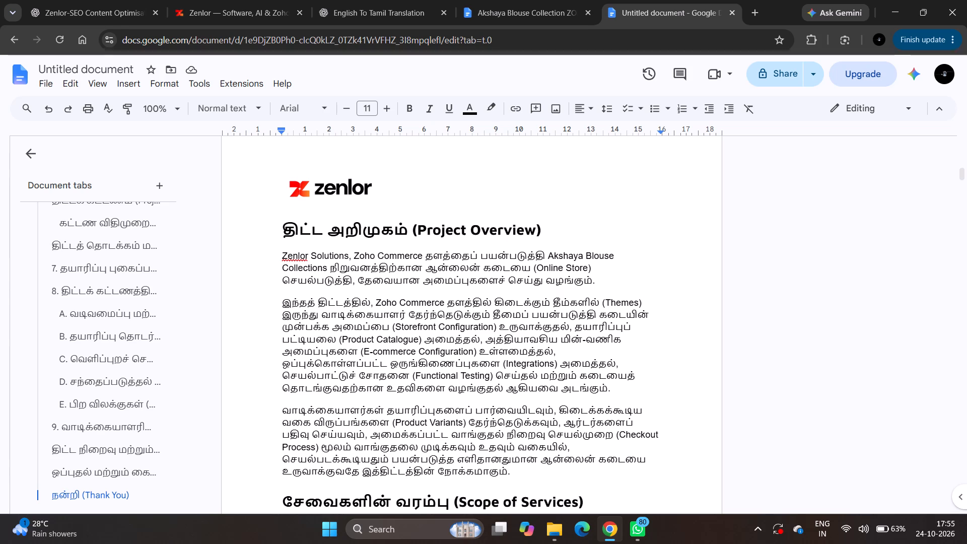
scroll(529, 327, "down", 1)
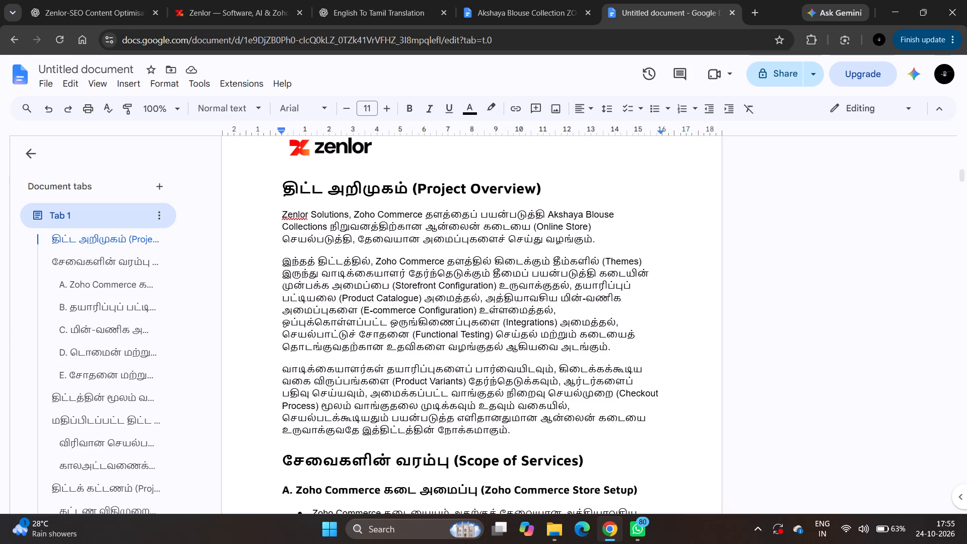
scroll(529, 327, "down", 1)
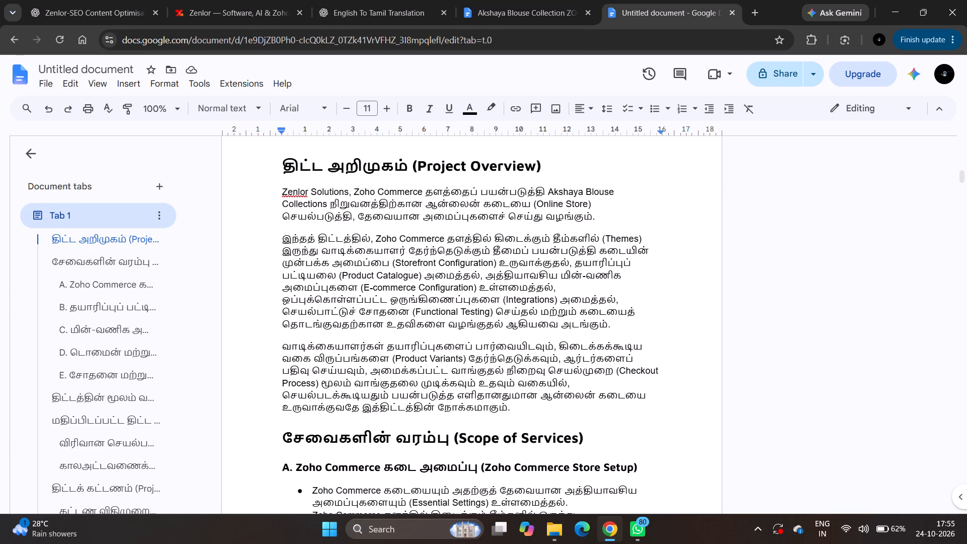
scroll(529, 327, "down", 2)
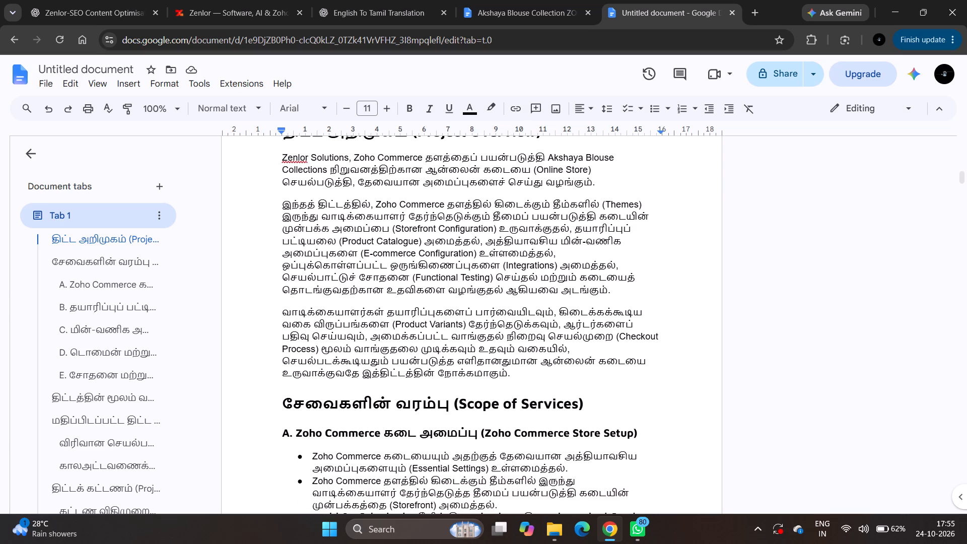
scroll(529, 327, "down", 1)
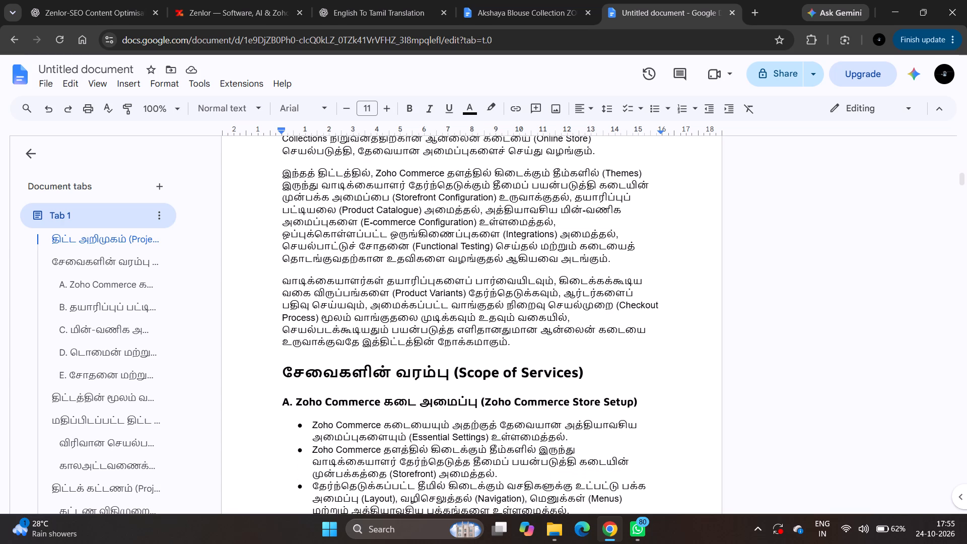
scroll(529, 327, "down", 1)
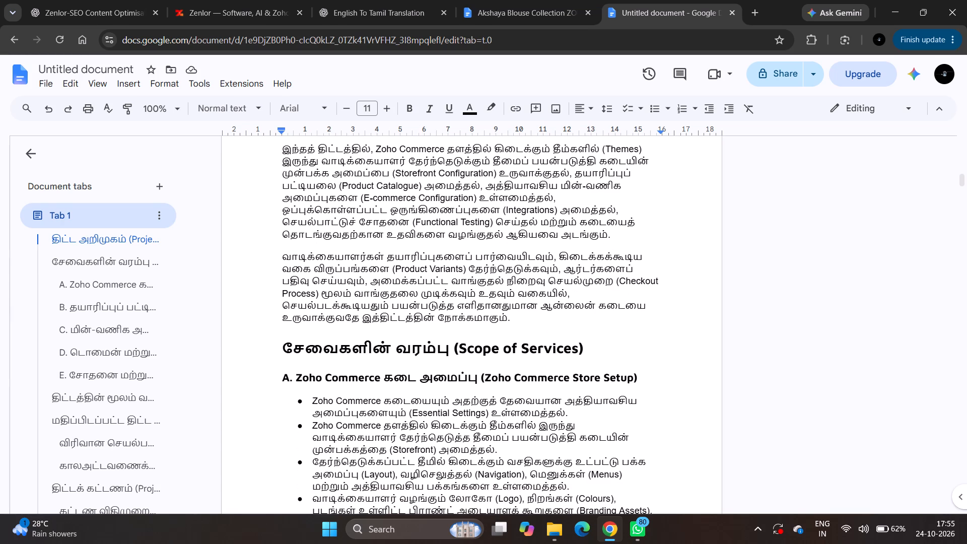
scroll(529, 327, "down", 1)
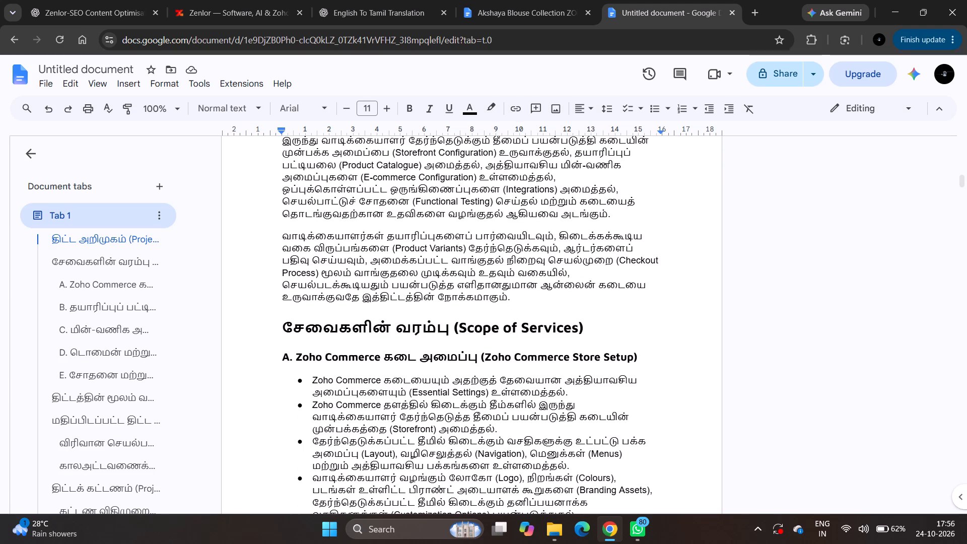
scroll(529, 327, "down", 3)
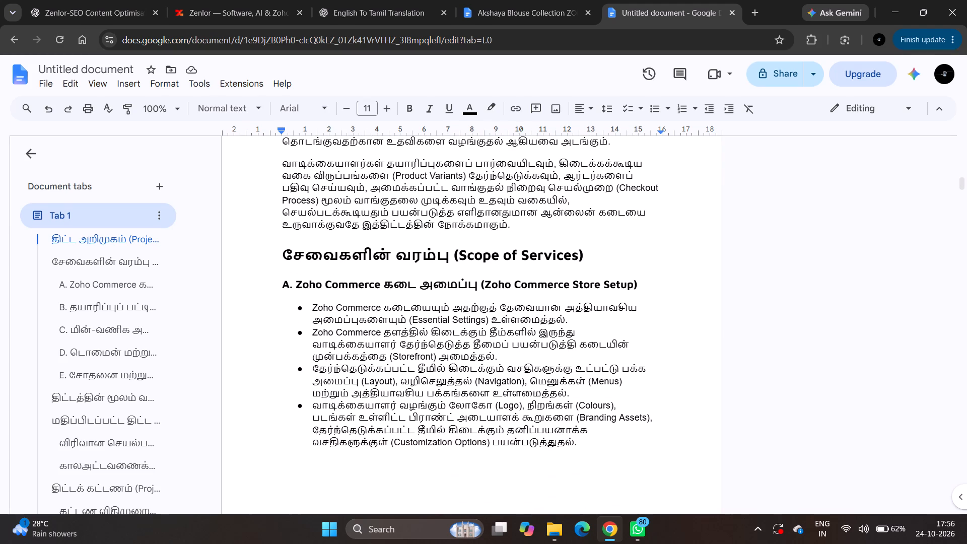
scroll(529, 327, "down", 1)
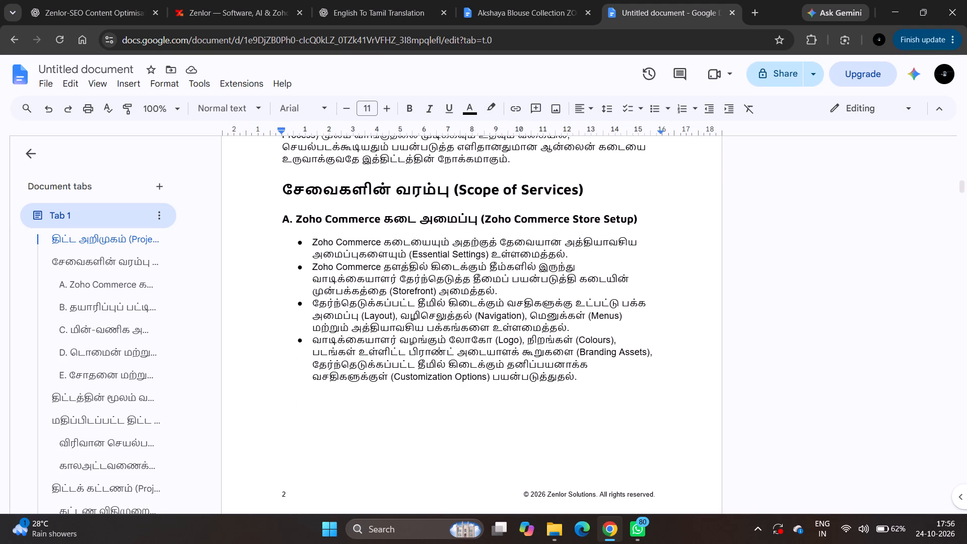
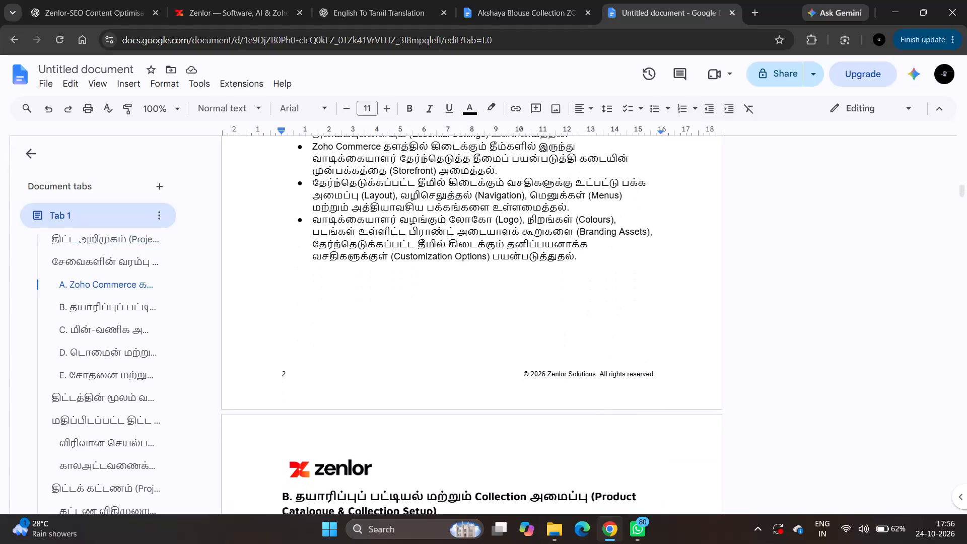
Proofread the Tamil text on page 3, covering sections B (Product Catalogue & Collection Setup) and C (E-commerce Configuration) through the start of section D.
scroll(520, 399, "down", 2)
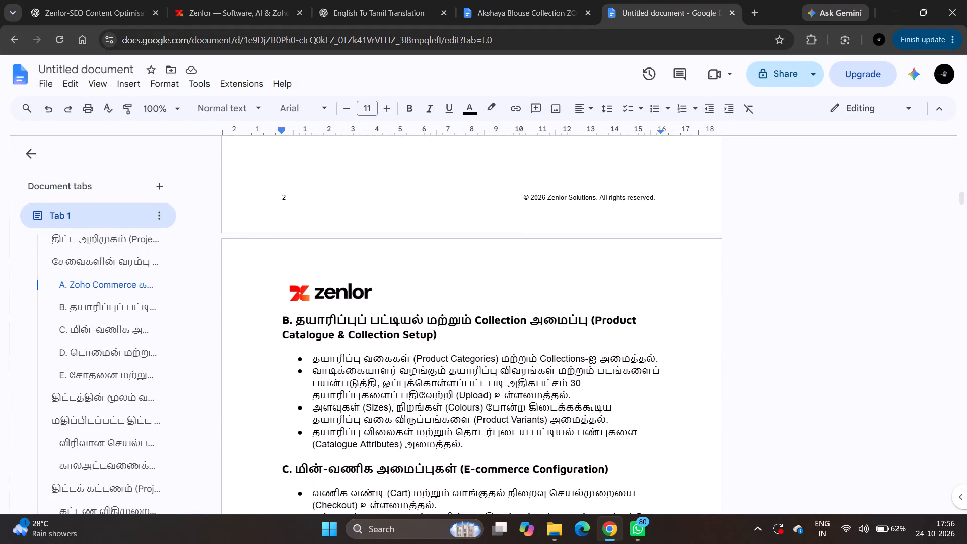
scroll(520, 399, "down", 3)
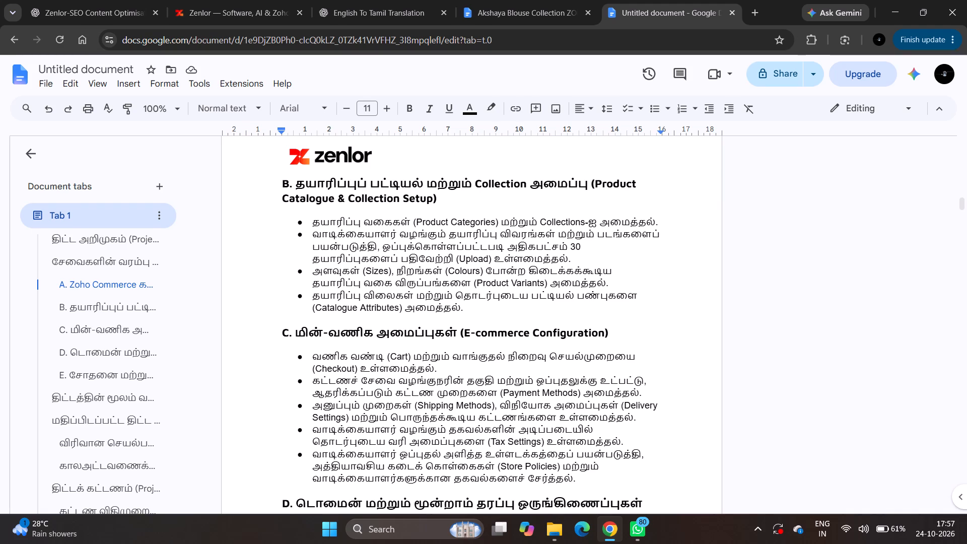
scroll(520, 399, "down", 1)
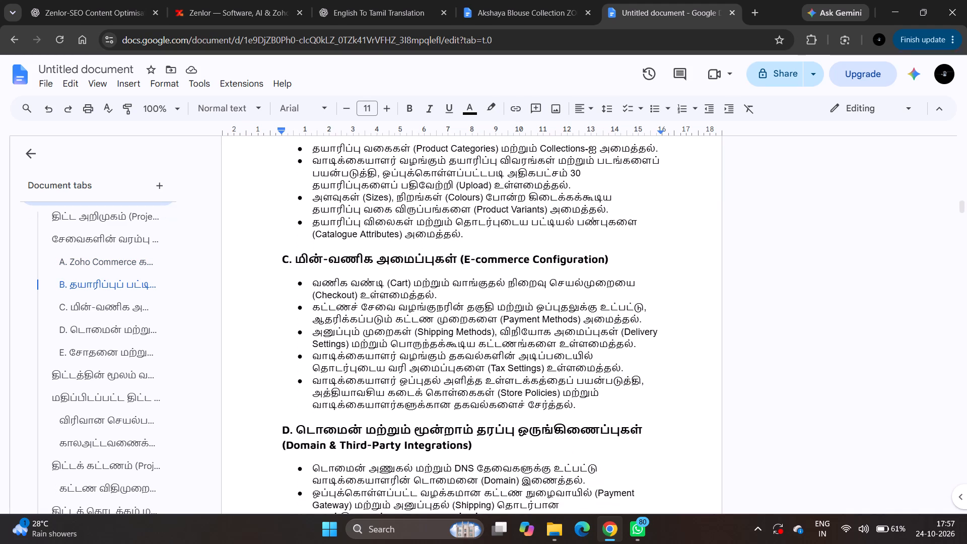
scroll(479, 361, "down", 1)
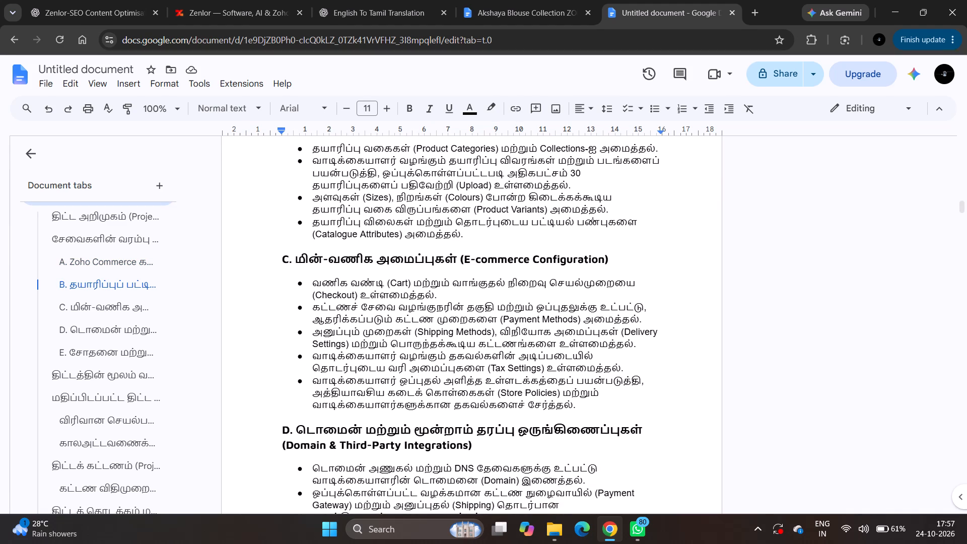
scroll(479, 361, "down", 2)
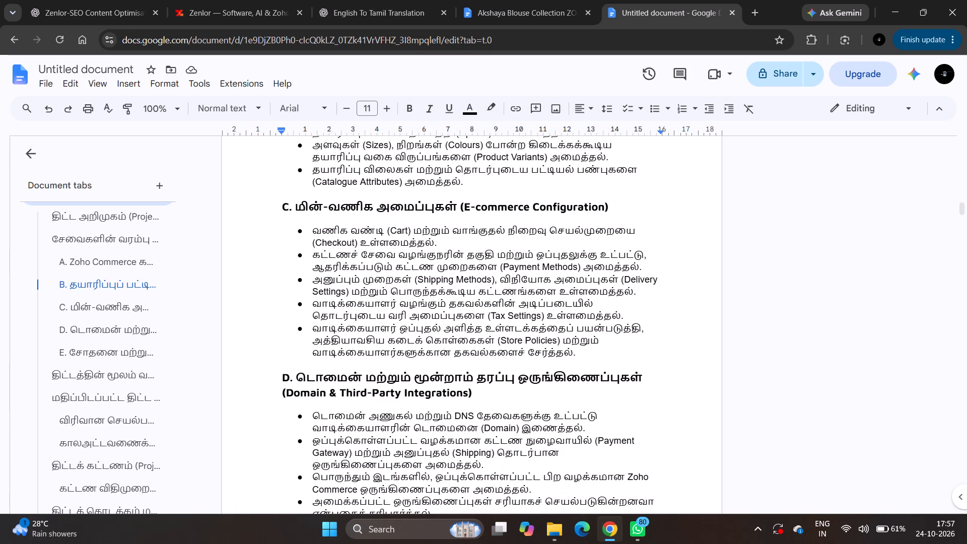
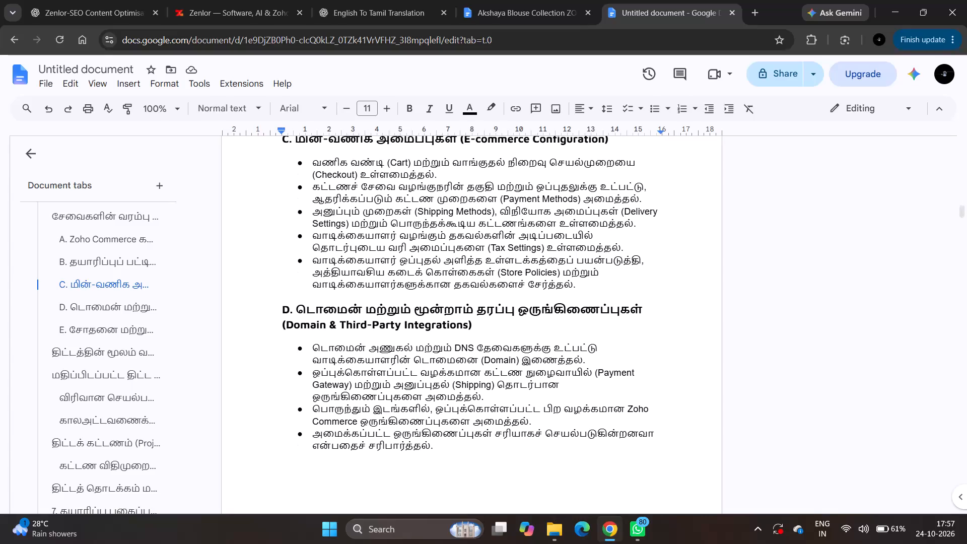
Review the Tamil document's layout and page breaks from section D (Domain & Third-Party Integrations) on page 3 through the signature table on page 12.
scroll(479, 361, "down", 2)
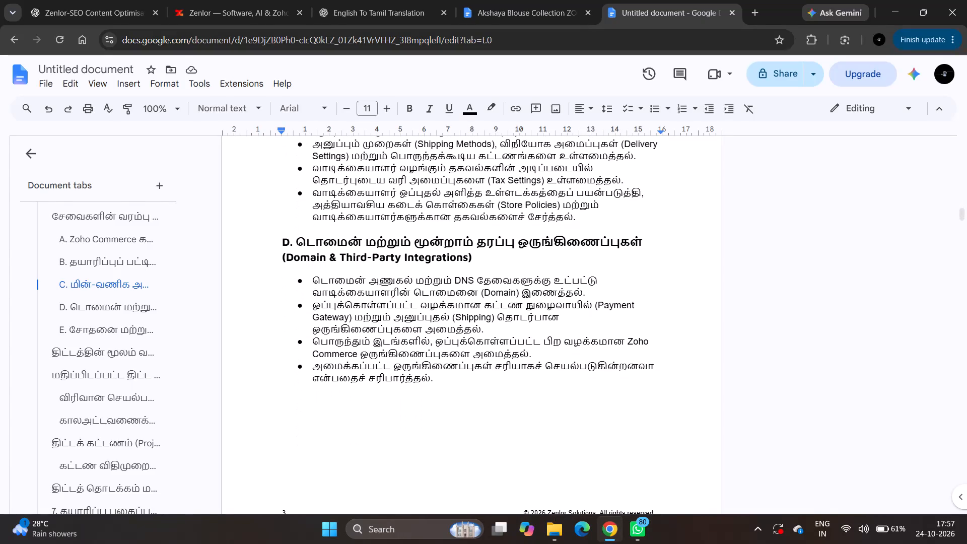
right_click(479, 361)
scroll(479, 361, "left", 1)
left_click(437, 398)
scroll(437, 398, "down", 1)
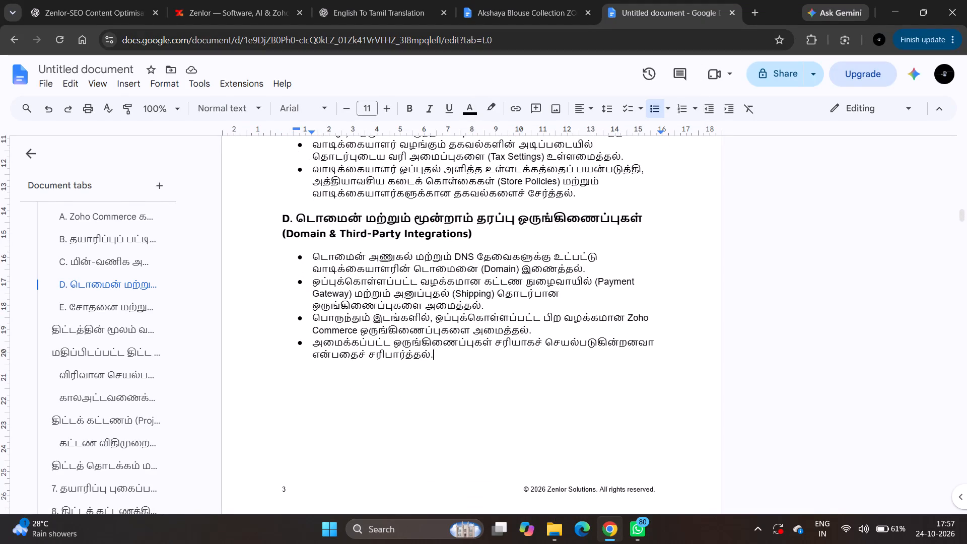
scroll(437, 398, "down", 2)
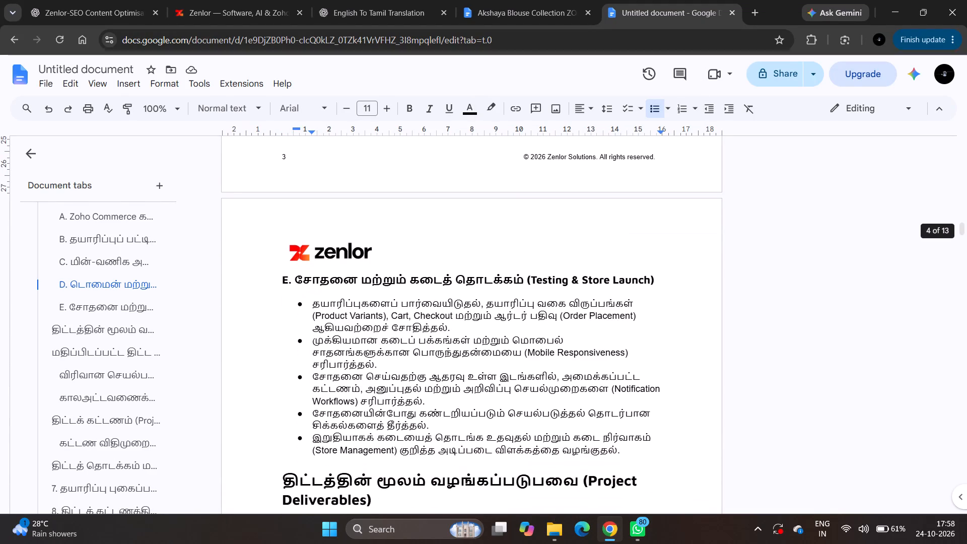
scroll(437, 398, "down", 7)
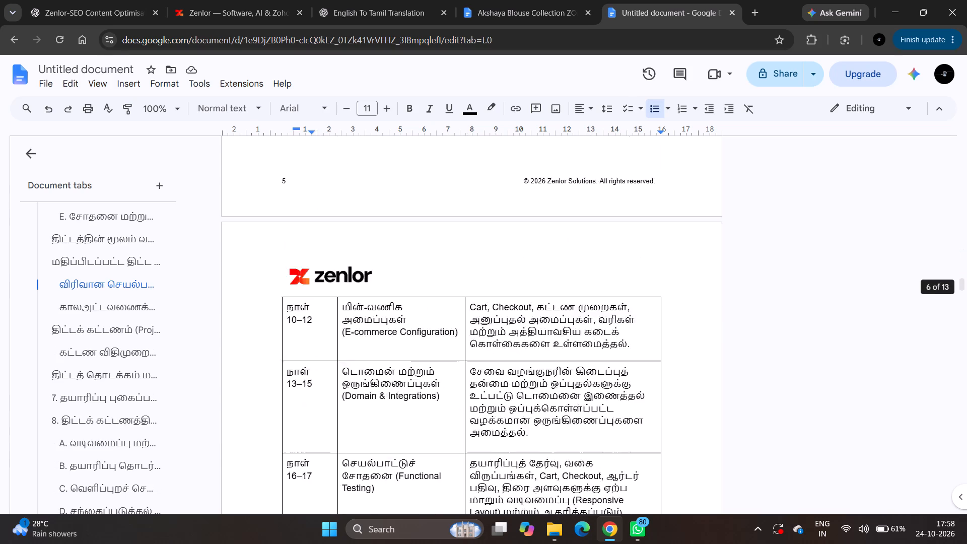
scroll(437, 398, "down", 4)
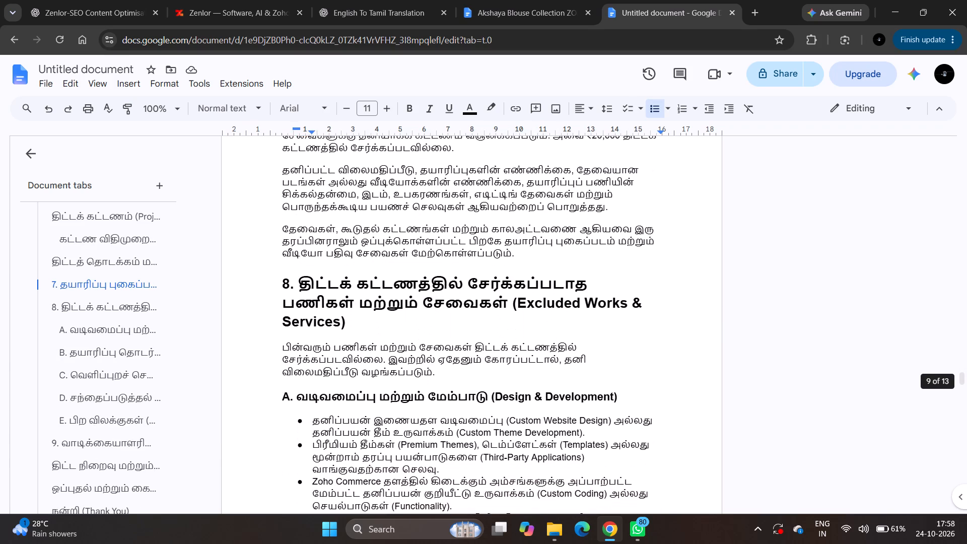
scroll(437, 398, "down", 6)
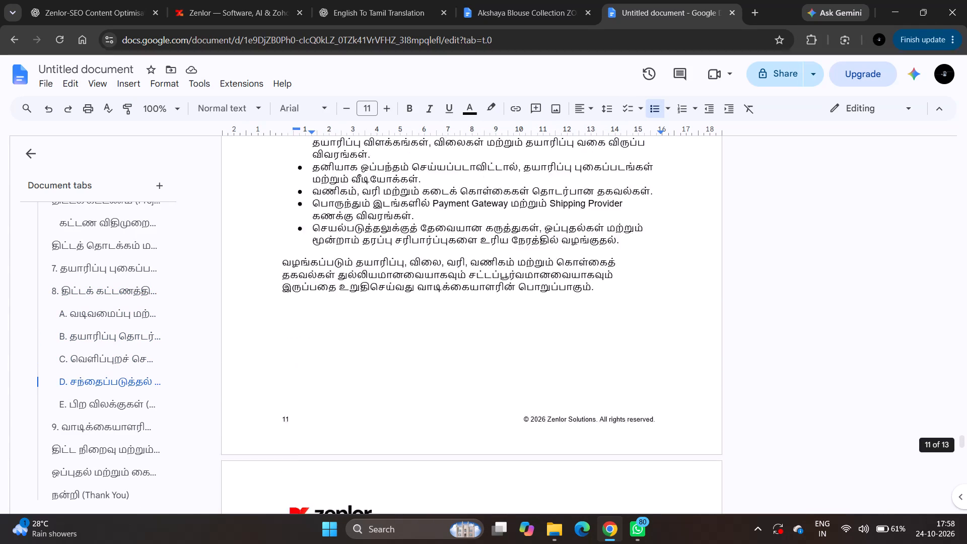
Recheck the Tamil document backwards from the signature table on page 12 to the exclusions sections on pages 10 and 9.
scroll(437, 398, "up", 5)
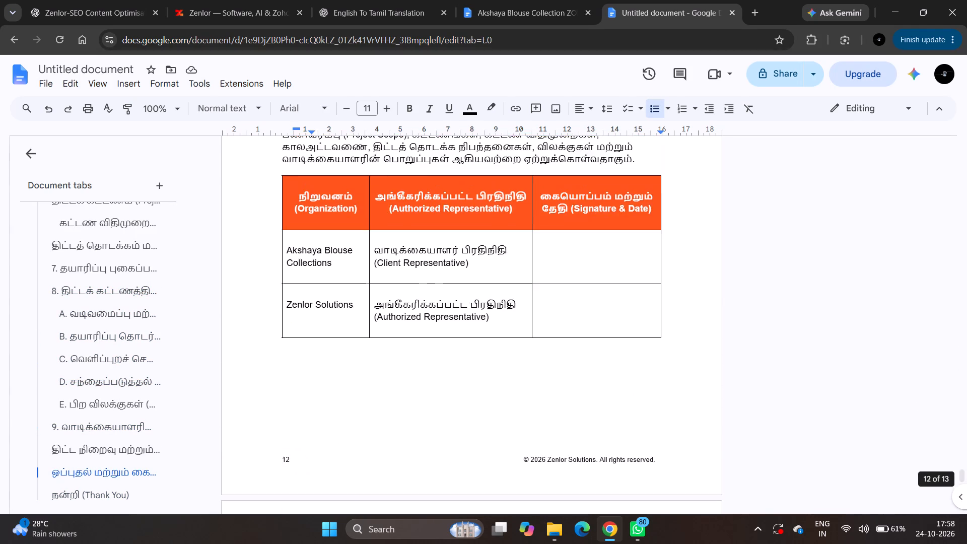
scroll(437, 398, "up", 3)
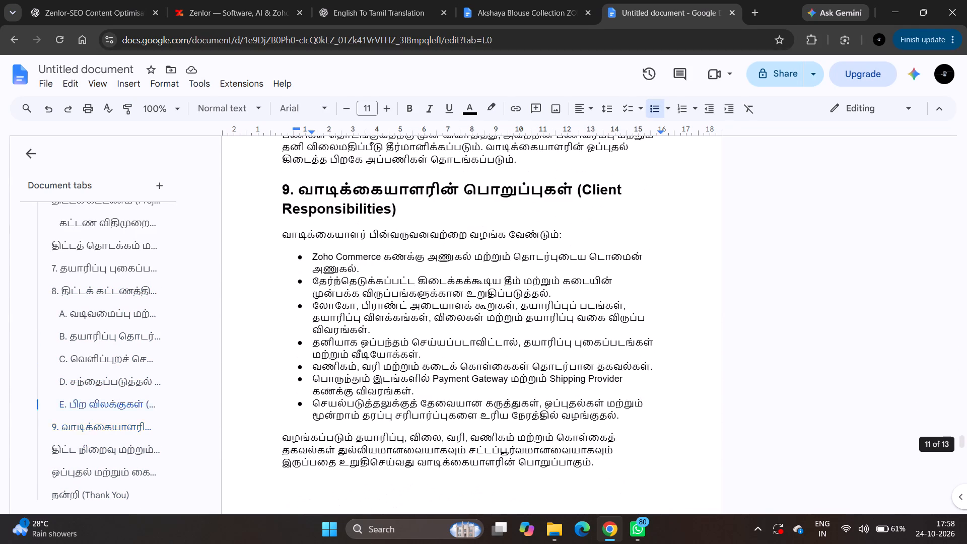
scroll(437, 398, "up", 4)
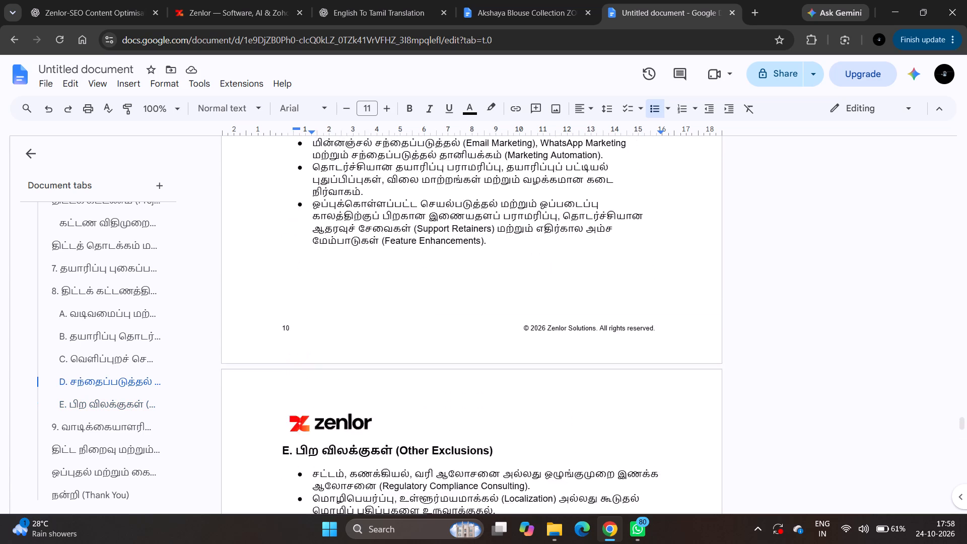
scroll(437, 398, "up", 5)
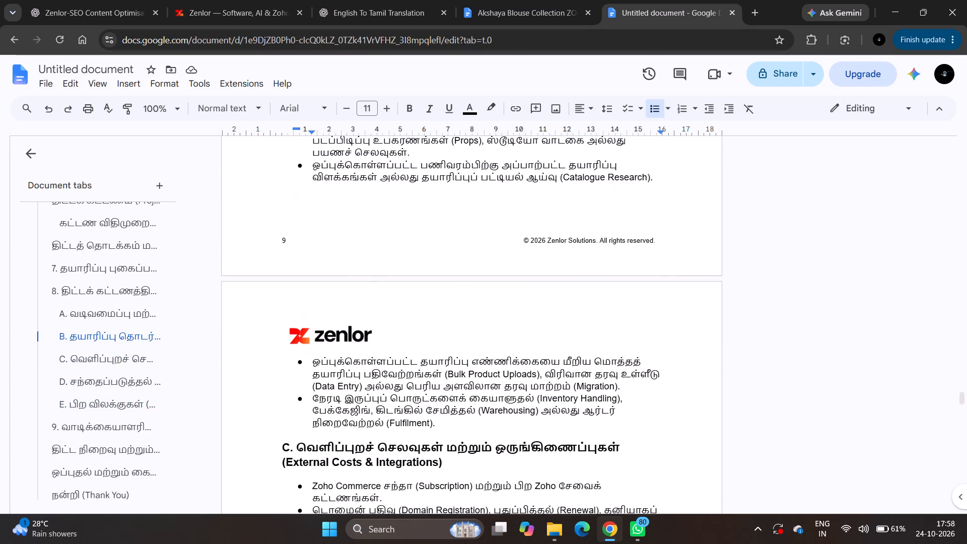
Name the untitled document "ZOHO COMMERCE செயல்படுத்தல் மற்றும் ஒருங்கிணைப்பு முன்மொழிவு".
scroll(437, 398, "up", 4)
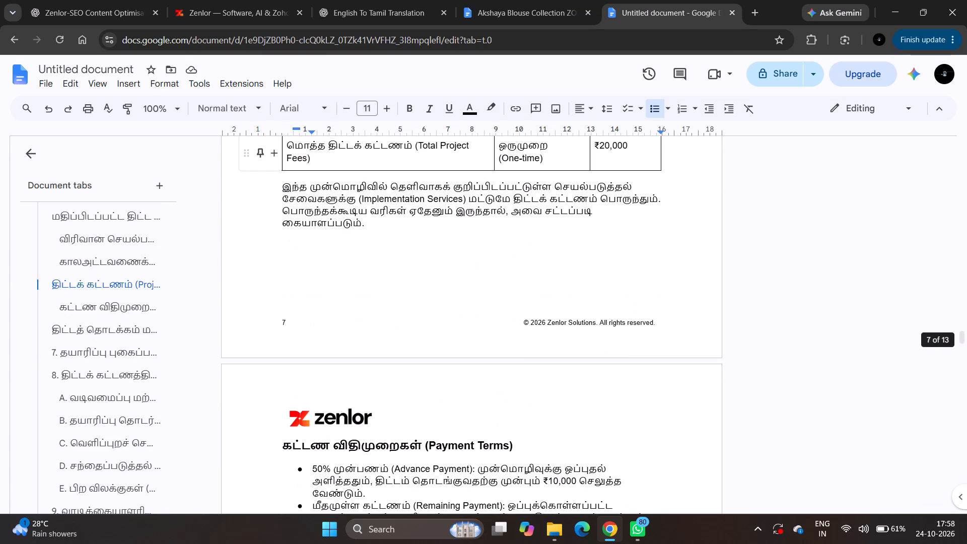
left_click(81, 72)
left_click(90, 71)
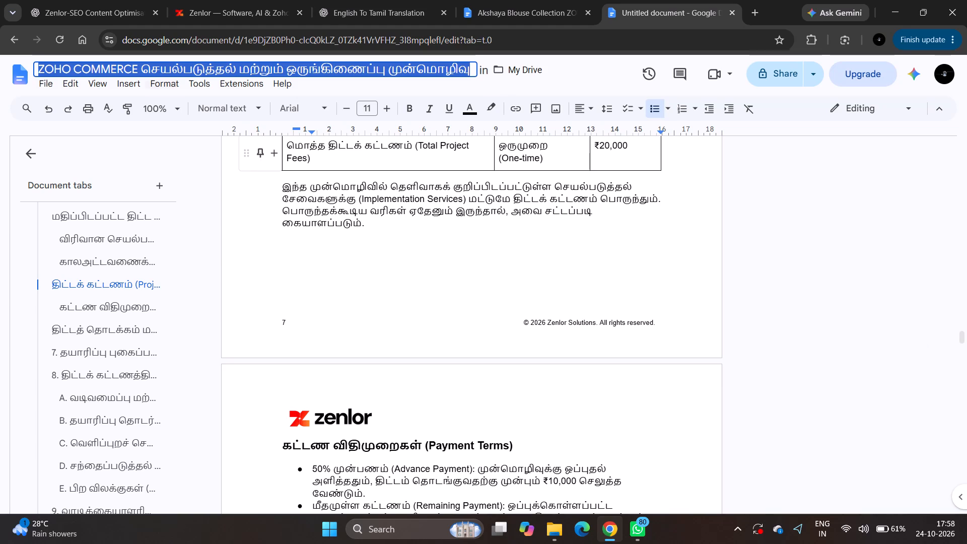
key("Return")
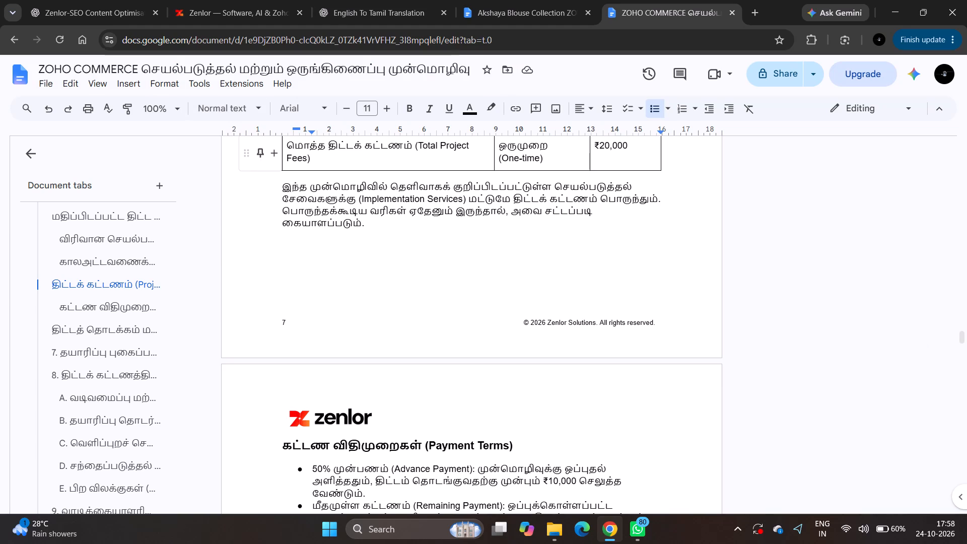
Download the Tamil proposal as a PDF document into the Downloads folder, keeping the document title as the file name.
left_click(51, 79)
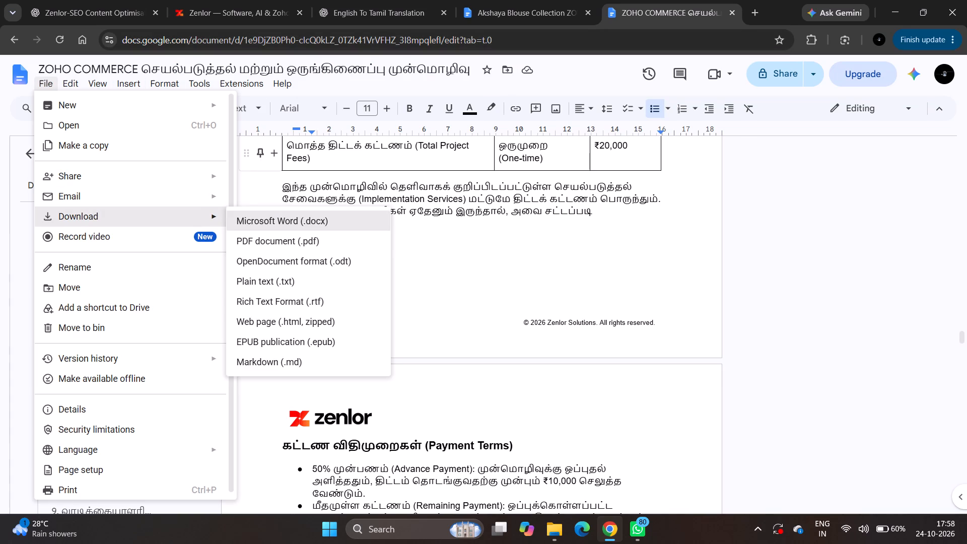
left_click(258, 235)
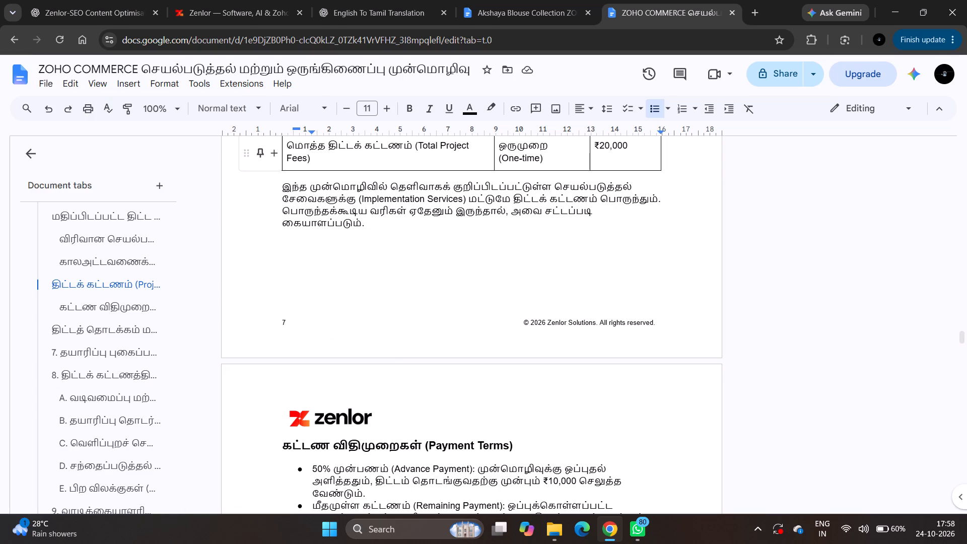
left_click(258, 235)
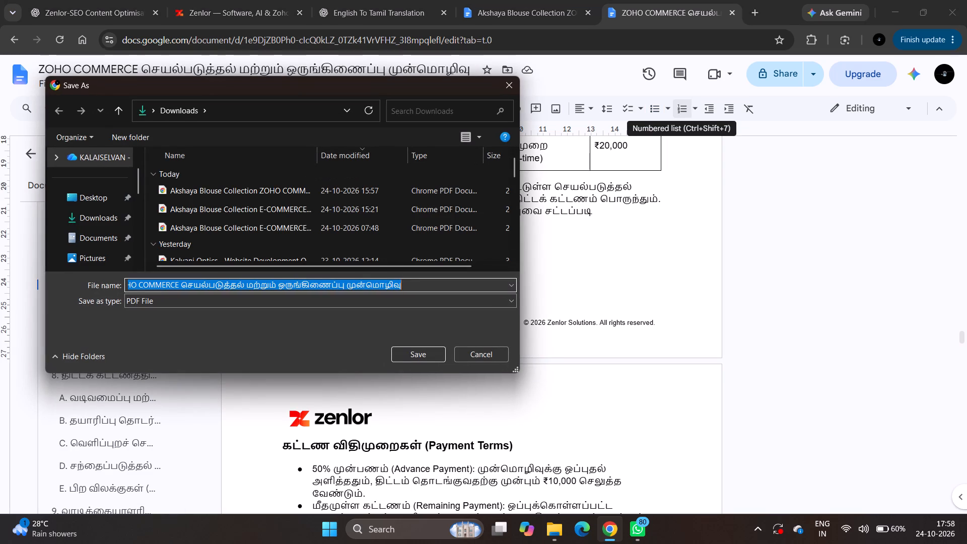
left_click(421, 354)
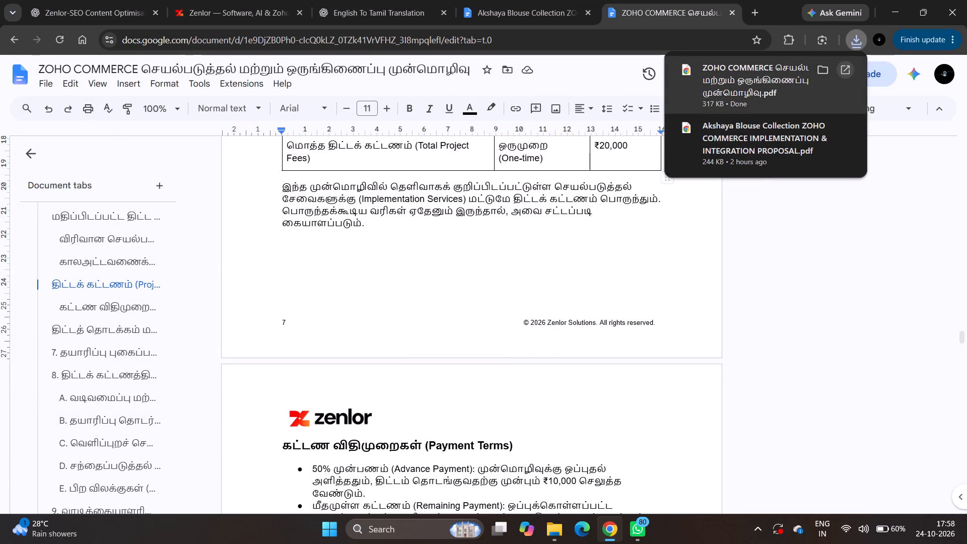
Open the downloaded PDF, check the layout of its cover page and page 2, and close it.
left_click(843, 71)
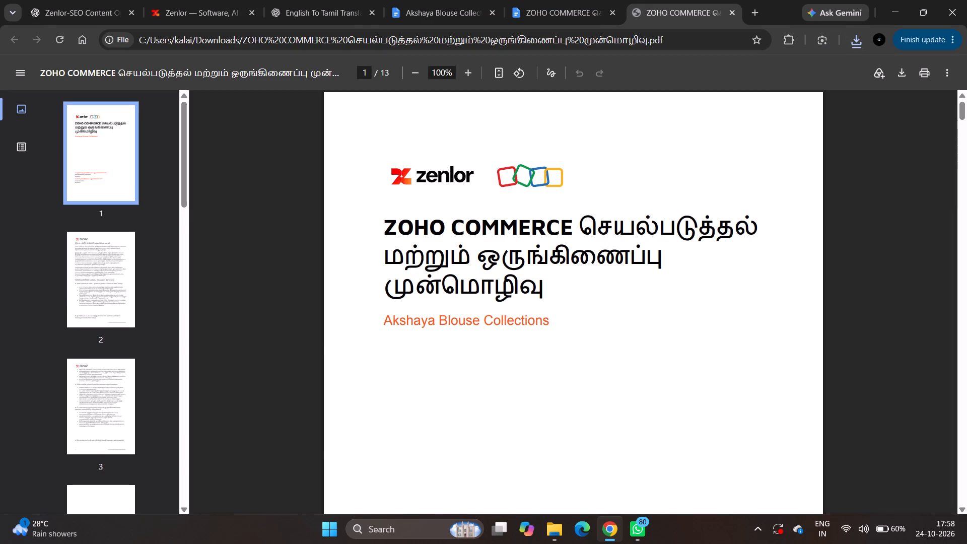
scroll(595, 199, "down", 4)
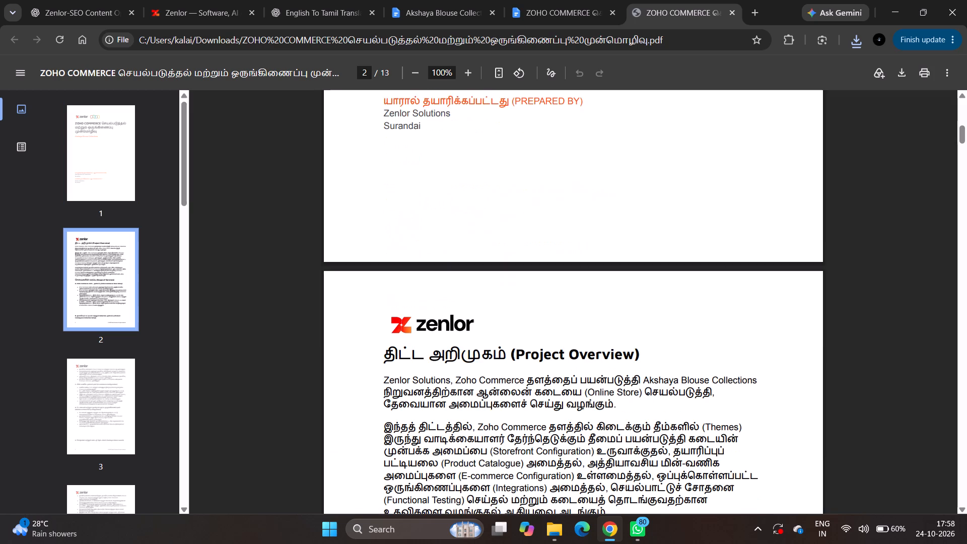
scroll(595, 199, "down", 2)
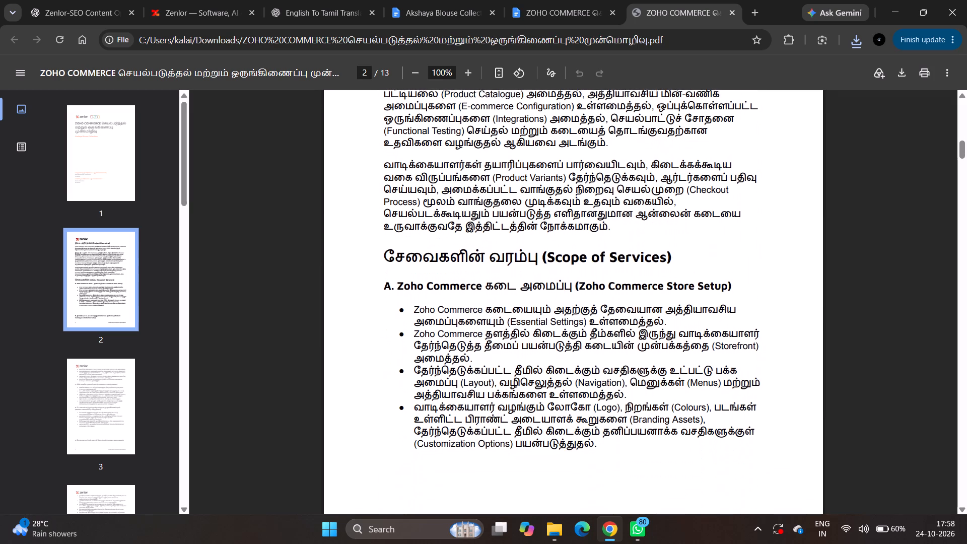
left_click(734, 12)
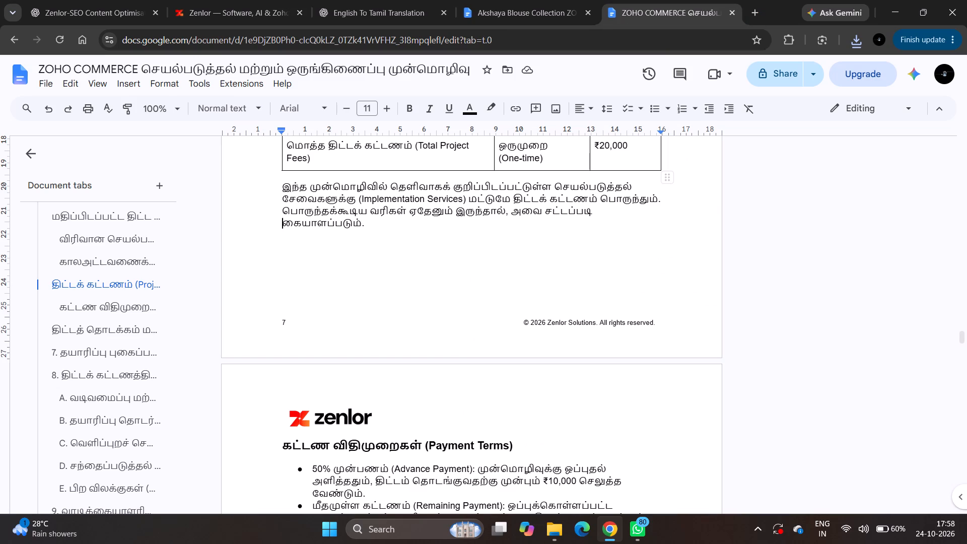